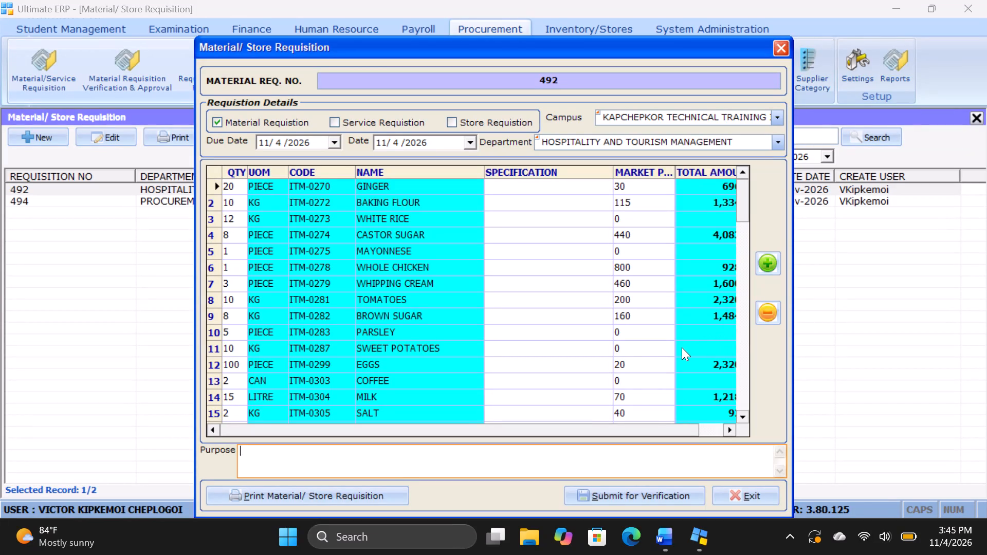
In requisition 492, set the market price of COFFEE to 950 and of SWEET POTATOES to 200.
triple_click(733, 430)
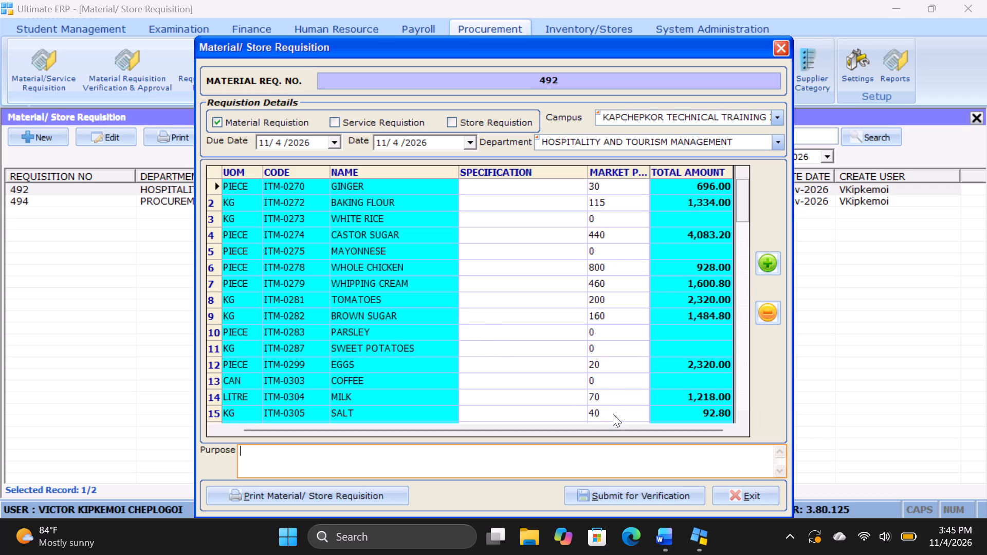
left_click(609, 382)
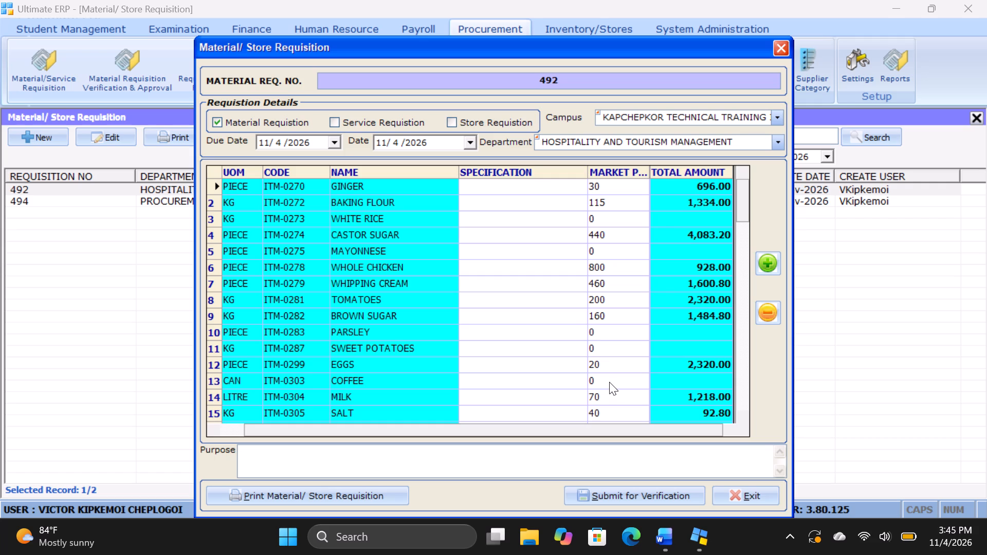
type("950")
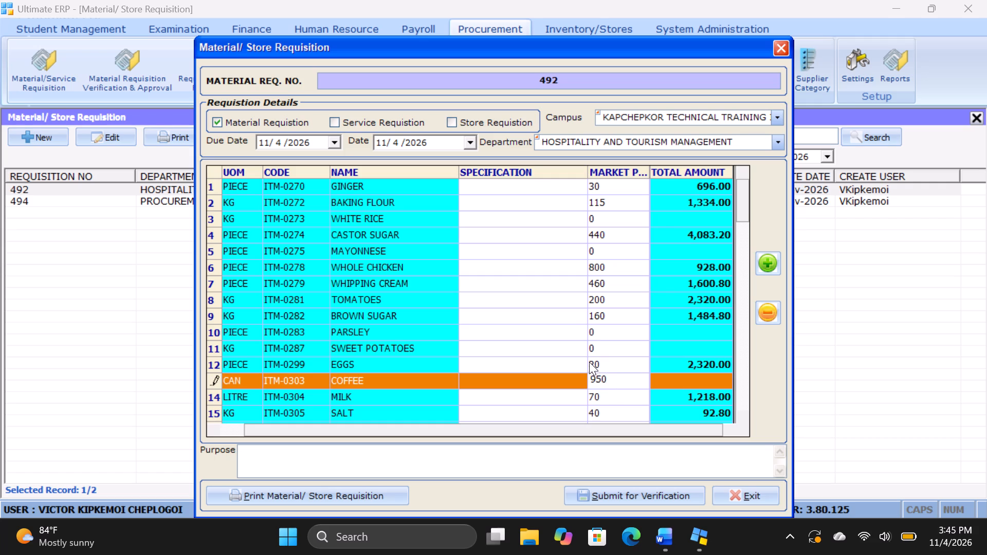
left_click(598, 345)
type("200")
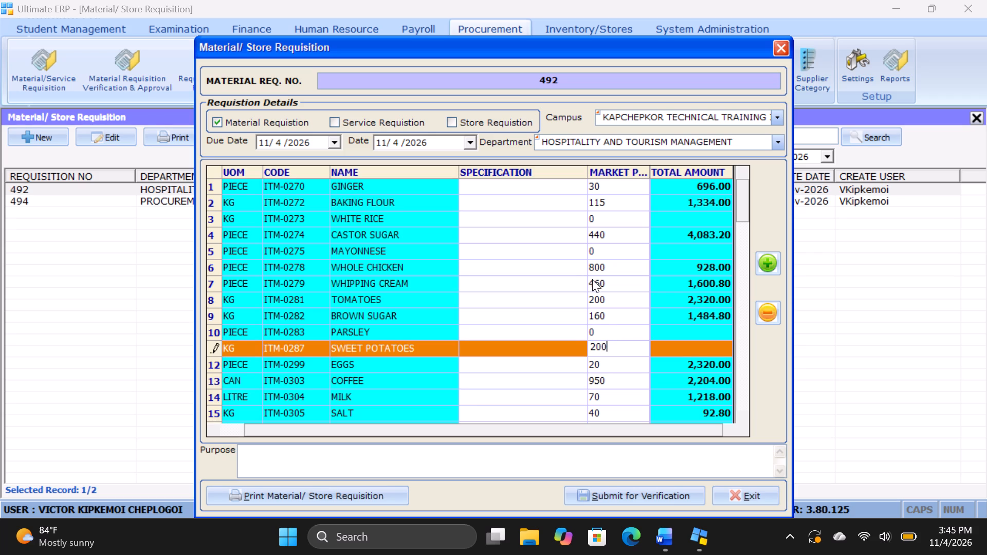
Set the market price of the TUMERIC item (ITM-0306) to 200.
triple_click(741, 417)
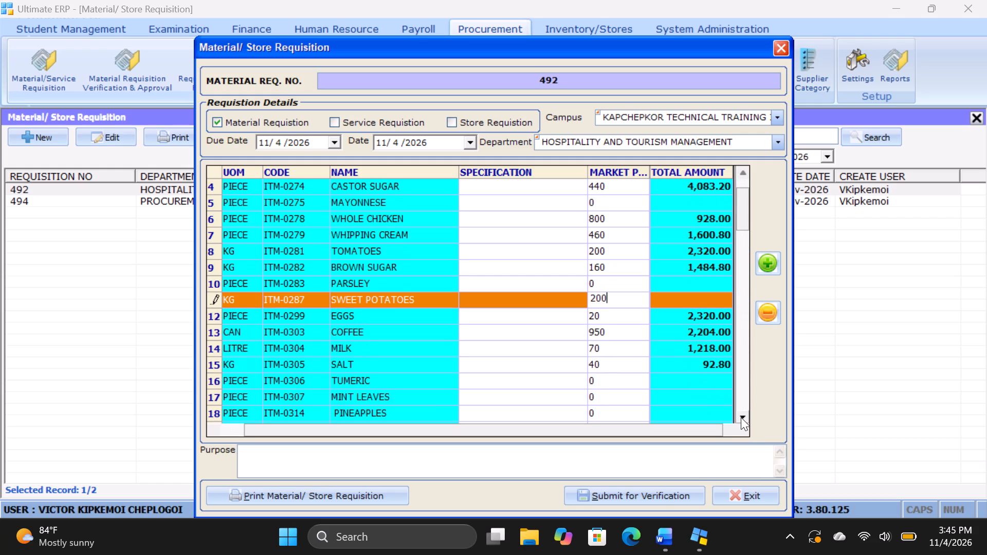
left_click(741, 417)
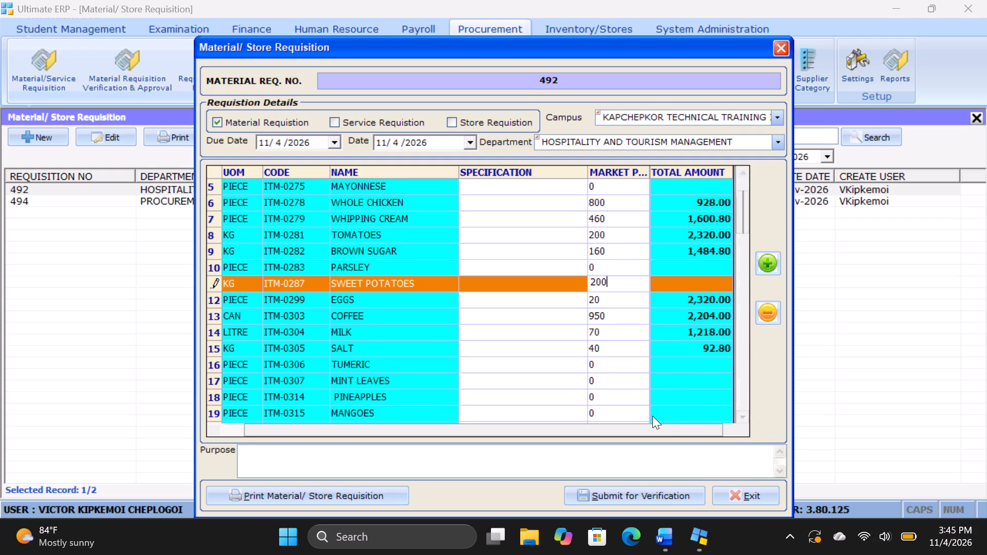
left_click(618, 363)
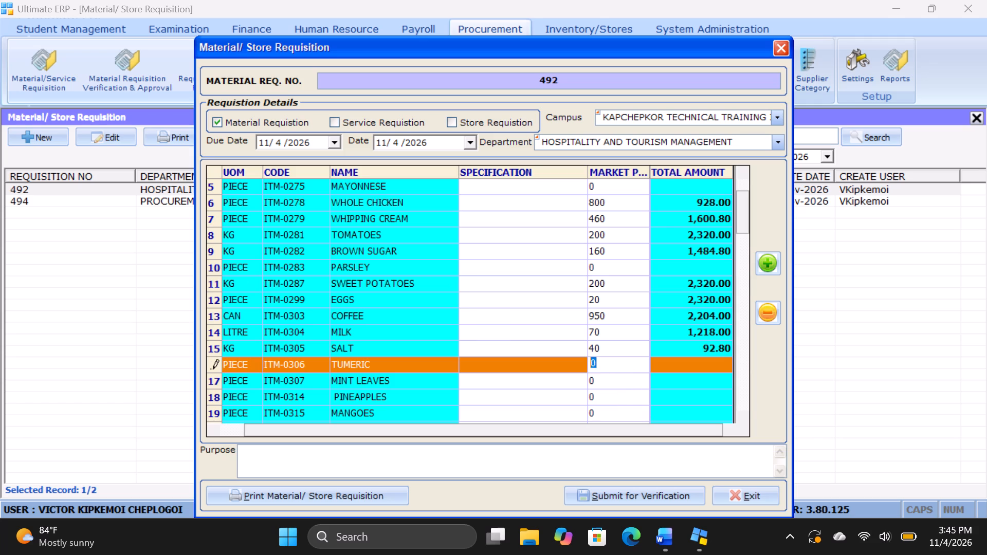
type("200")
left_click_drag(605, 369, 598, 380)
left_click(598, 380)
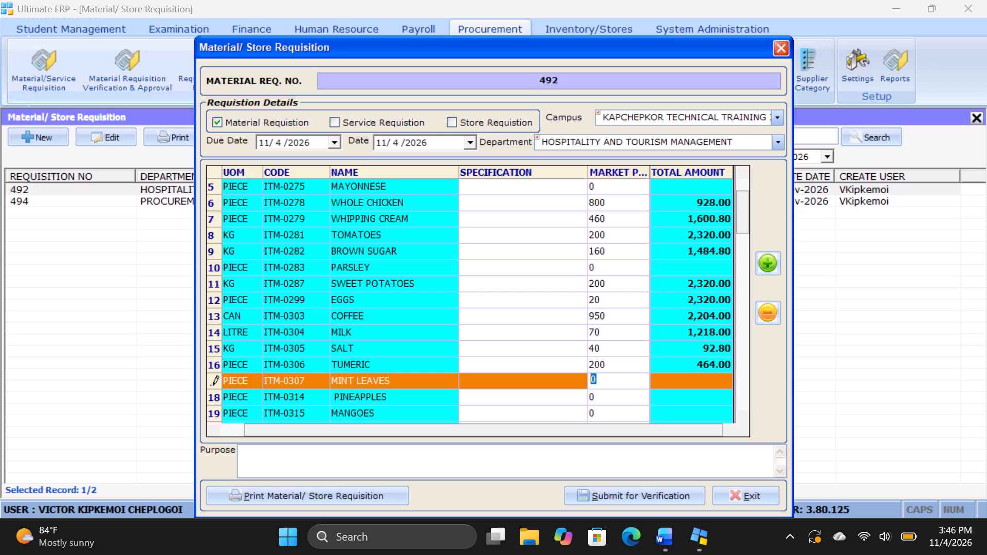
Set the market price of the WATER MELON item (ITM-0966) to 200.
triple_click(742, 414)
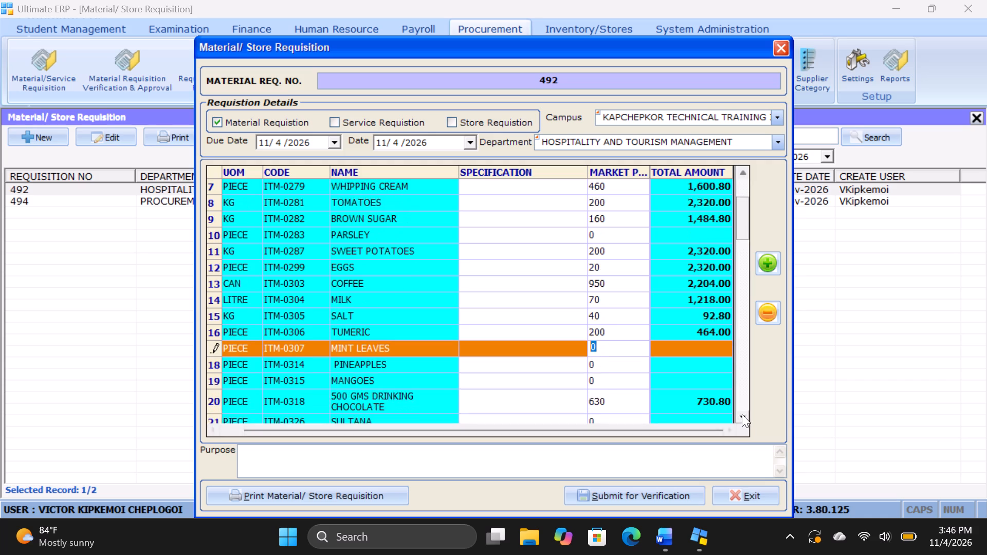
left_click(742, 414)
triple_click(742, 414)
triple_click(742, 414)
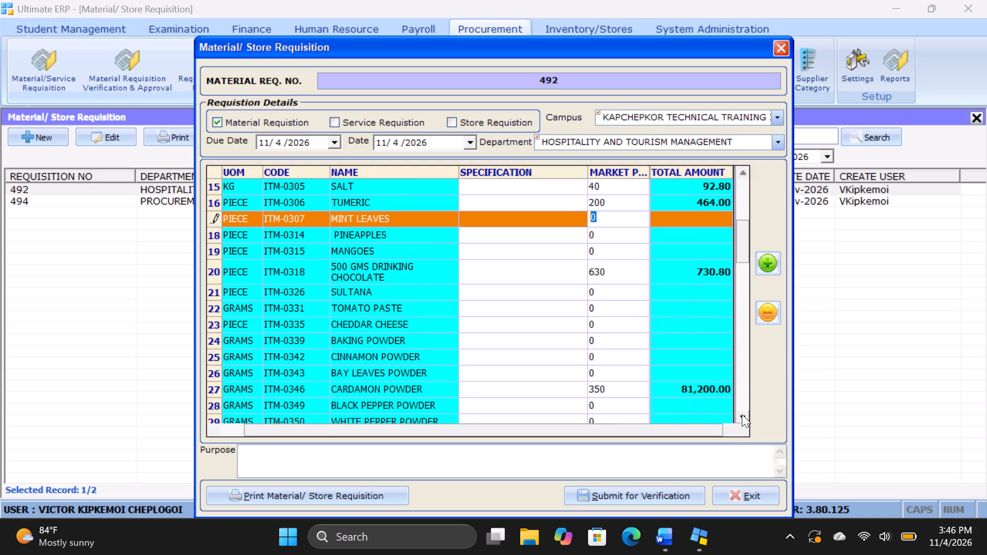
double_click(742, 414)
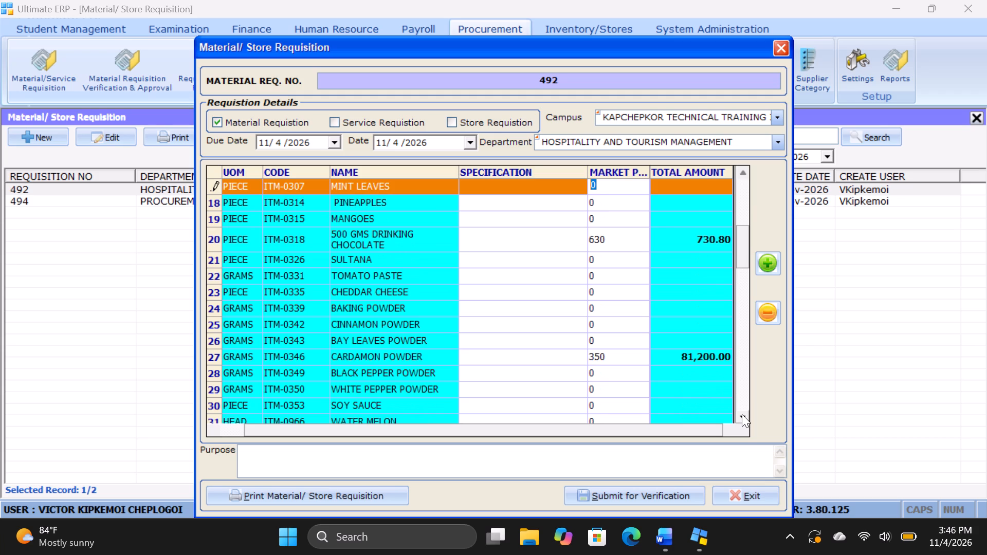
left_click(742, 414)
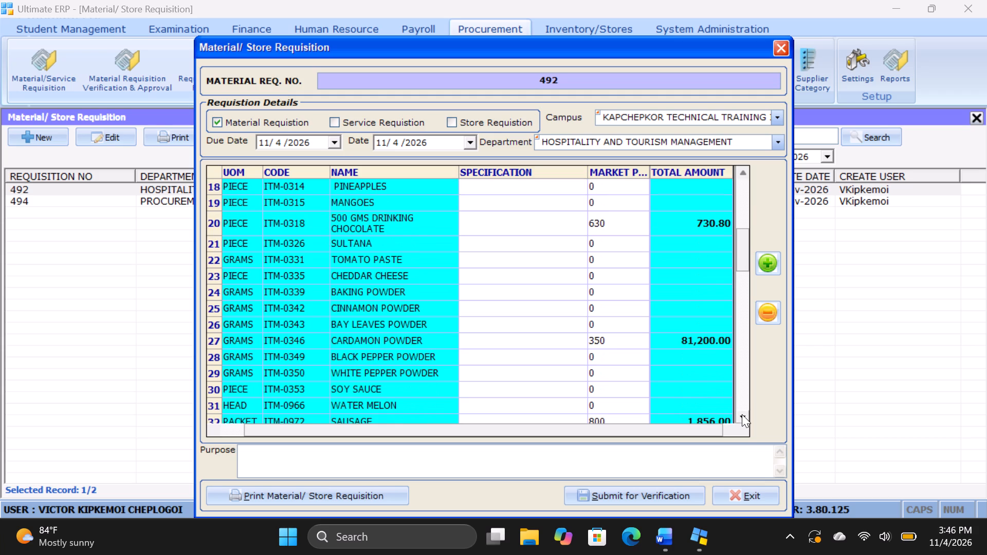
left_click(742, 414)
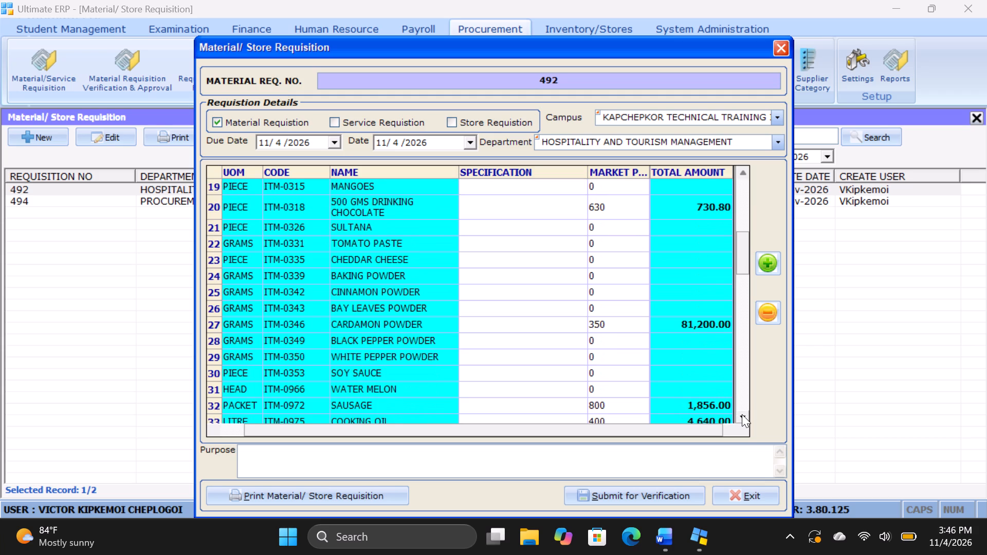
left_click(742, 414)
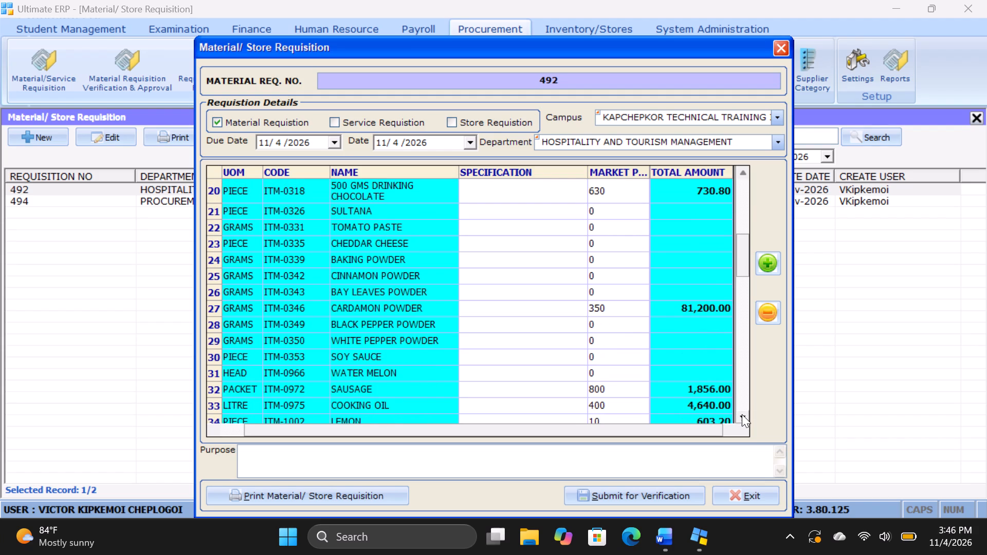
left_click(632, 370)
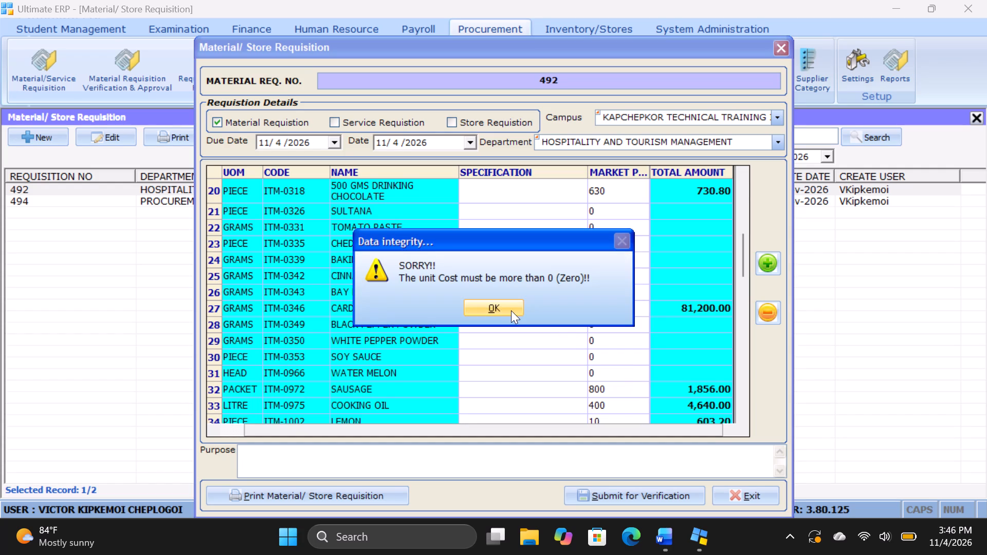
left_click(508, 309)
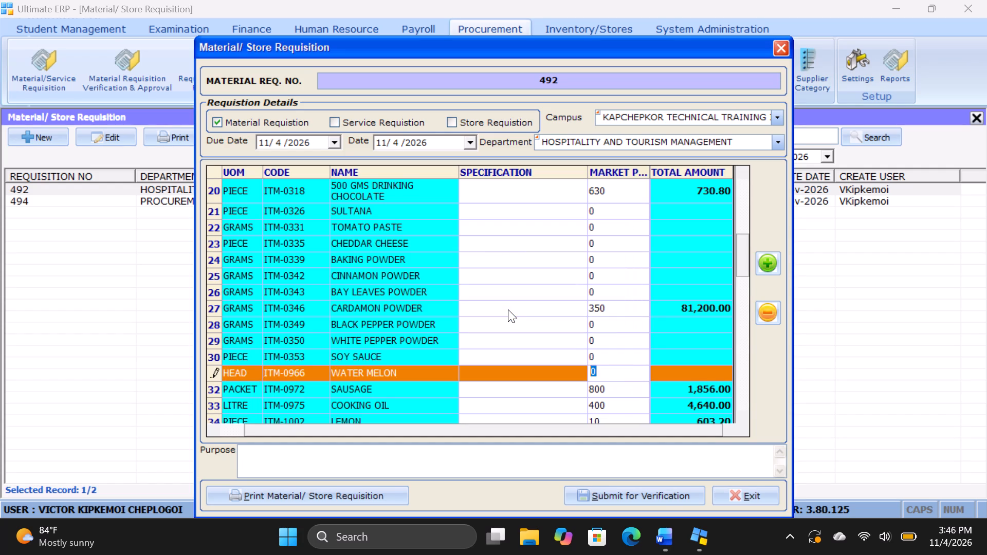
type("200")
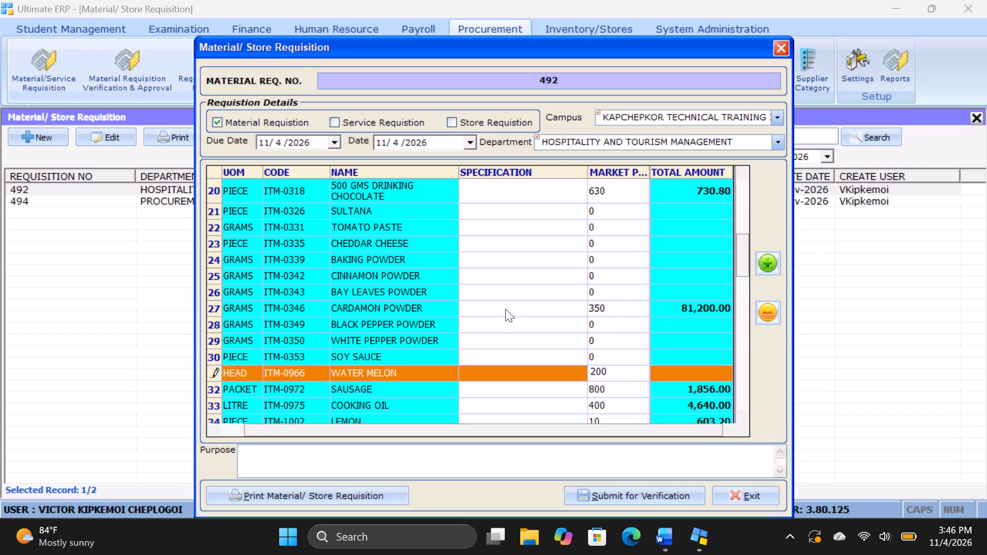
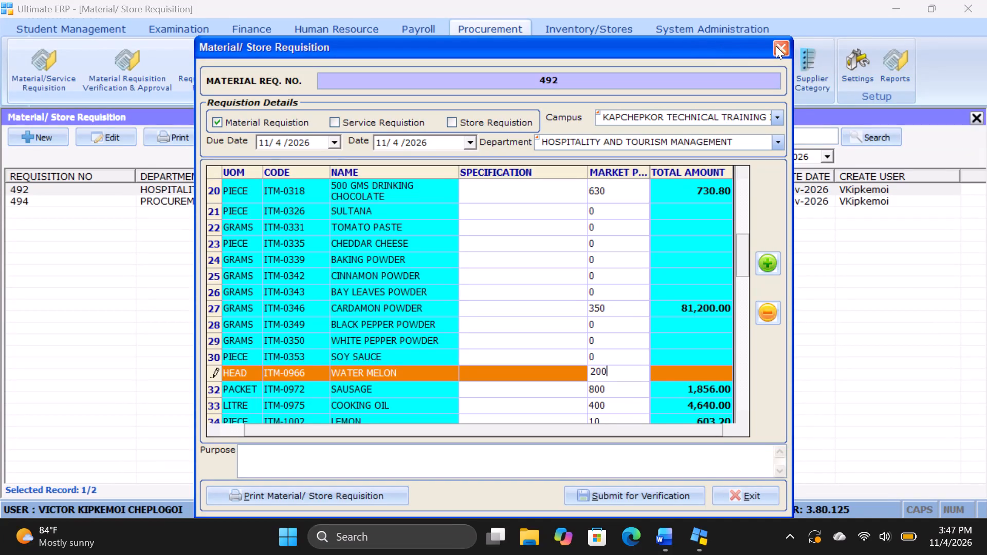
Close the form of material requisition 492 without submitting it for verification.
left_click(778, 45)
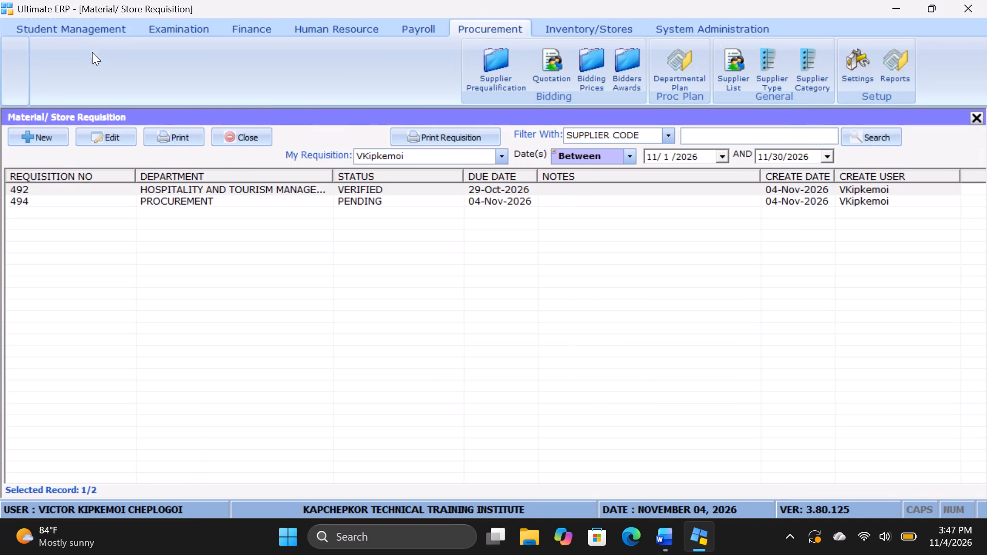
Open the material requisition verification and approval list and look through the requisitions pending verification.
double_click(119, 71)
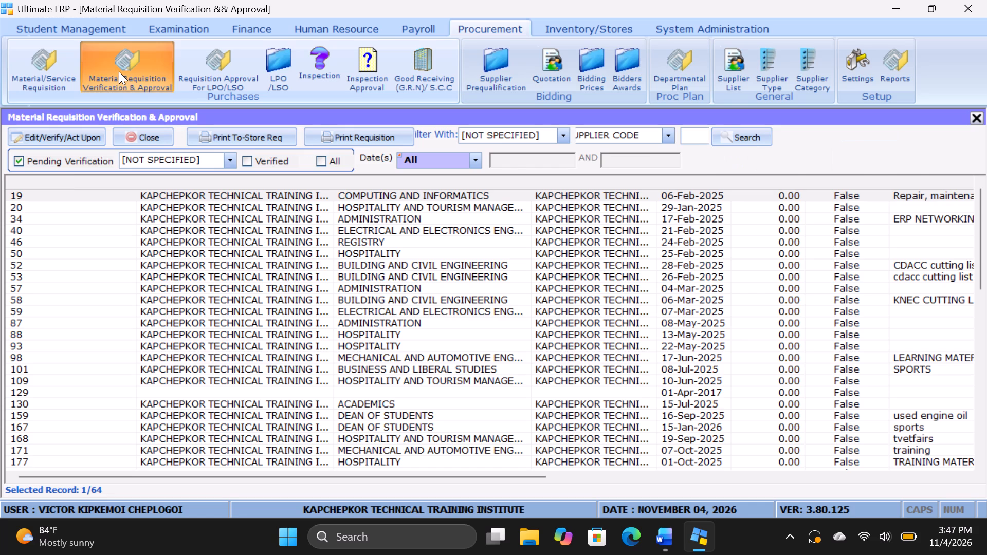
triple_click(977, 466)
triple_click(977, 466)
triple_click(977, 466)
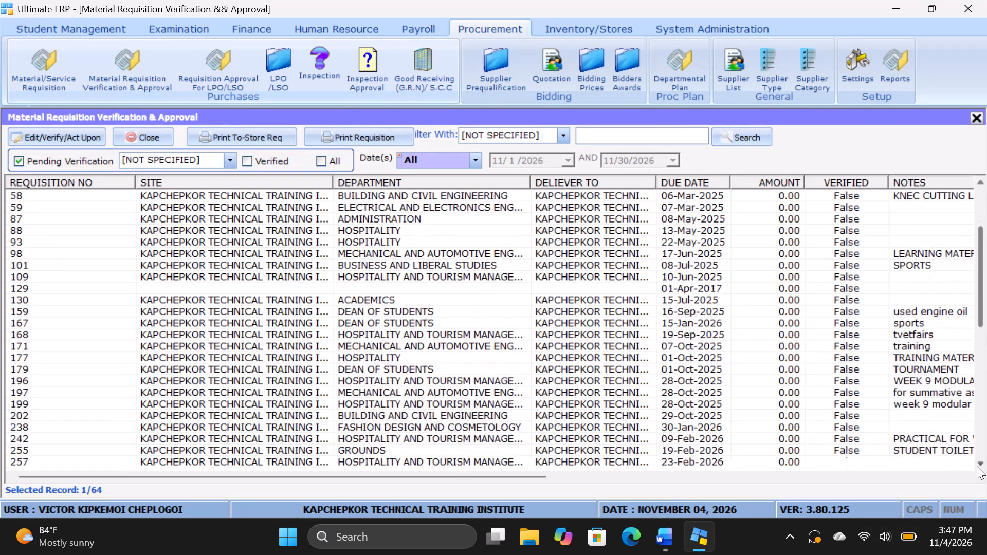
triple_click(977, 466)
triple_click(977, 466)
left_click(977, 466)
key("Down")
key("Down")
key("Down")
key("Down")
key("Down")
key("Down")
key("Down")
key("Down")
key("Down")
key("Down")
key("Down")
key("Down")
key("Down")
key("Down")
key("Down")
key("Down")
key("Down")
key("Down")
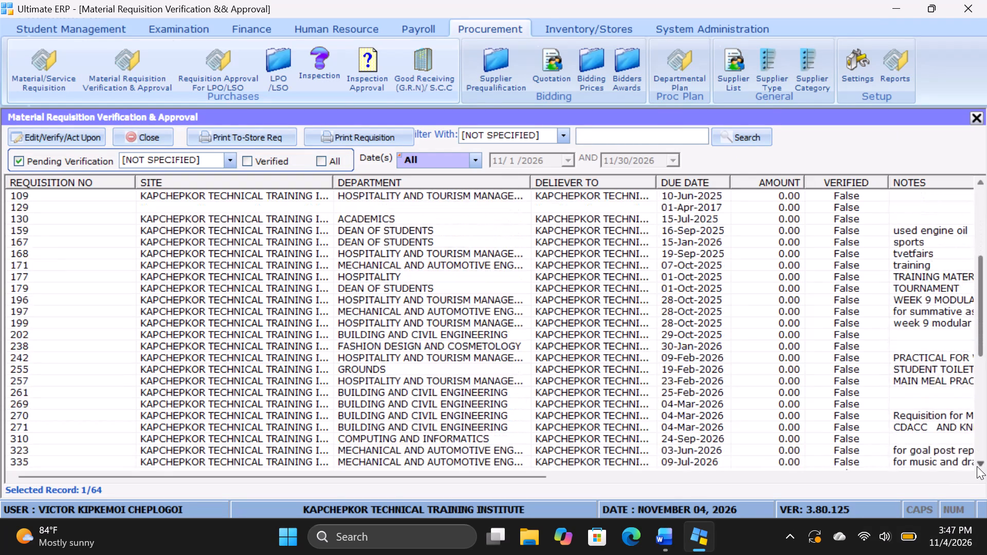
left_click(765, 404)
key("Down")
key("Down")
key("Down")
key("Down")
key("Down")
key("Down")
key("Down")
key("Down")
key("Down")
key("Down")
key("Down")
key("Down")
key("Down")
key("Down")
key("Down")
key("Down")
key("Down")
key("Down")
key("Down")
key("Down")
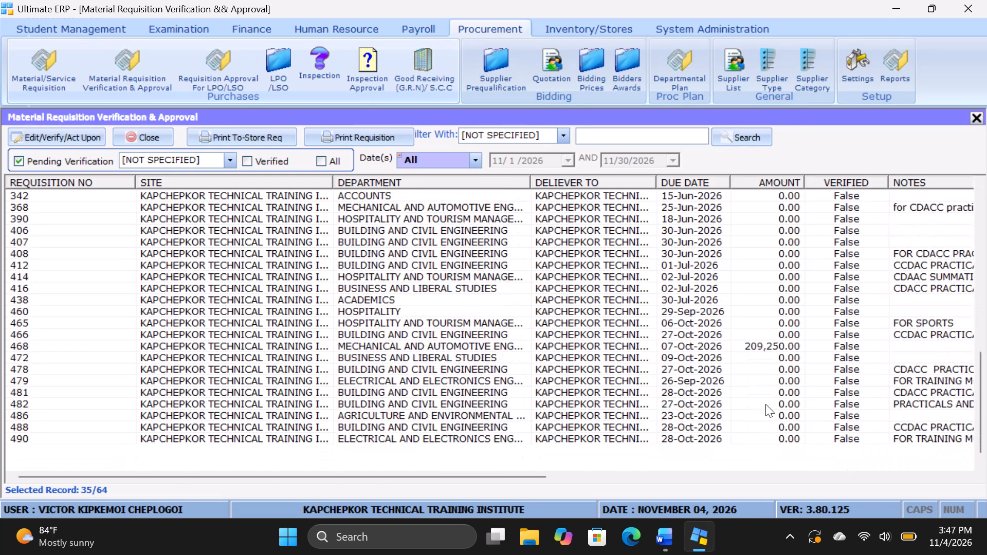
key("Down")
key("Down")
key("Down")
key("Down")
key("Down")
key("Down")
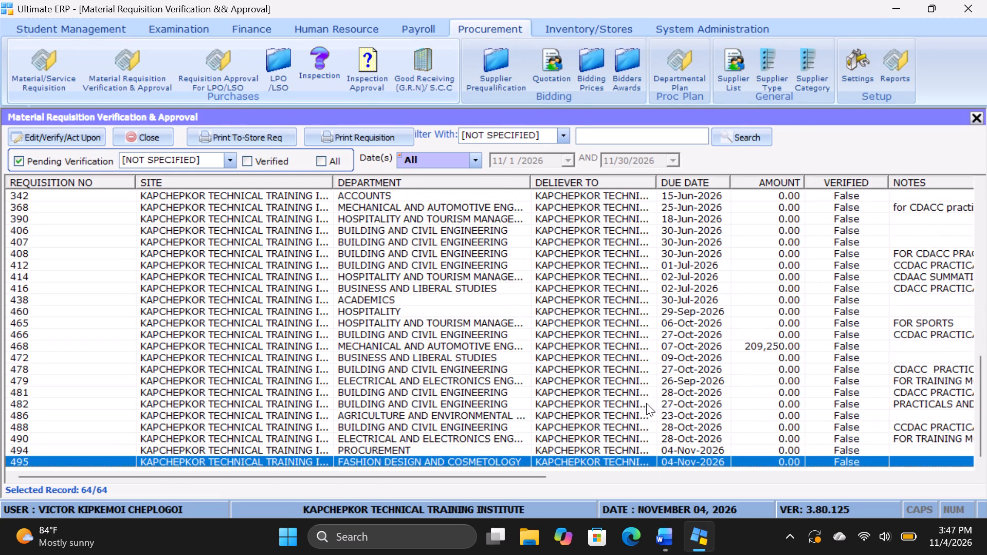
key("Down")
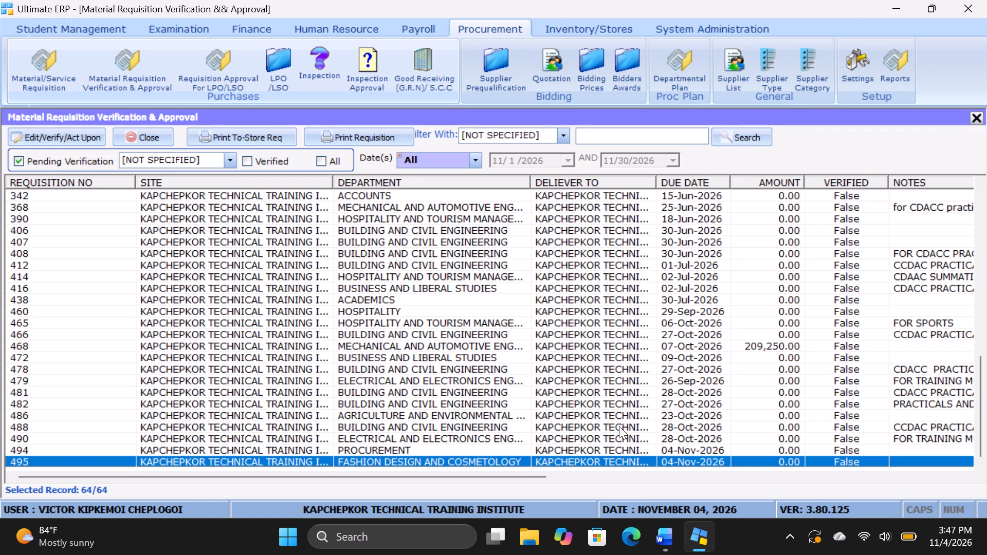
key("Down")
key("Down")
key("Down")
key("Down")
key("Down")
key("Down")
key("Down")
key("Down")
key("Down")
key("Down")
left_click(120, 64)
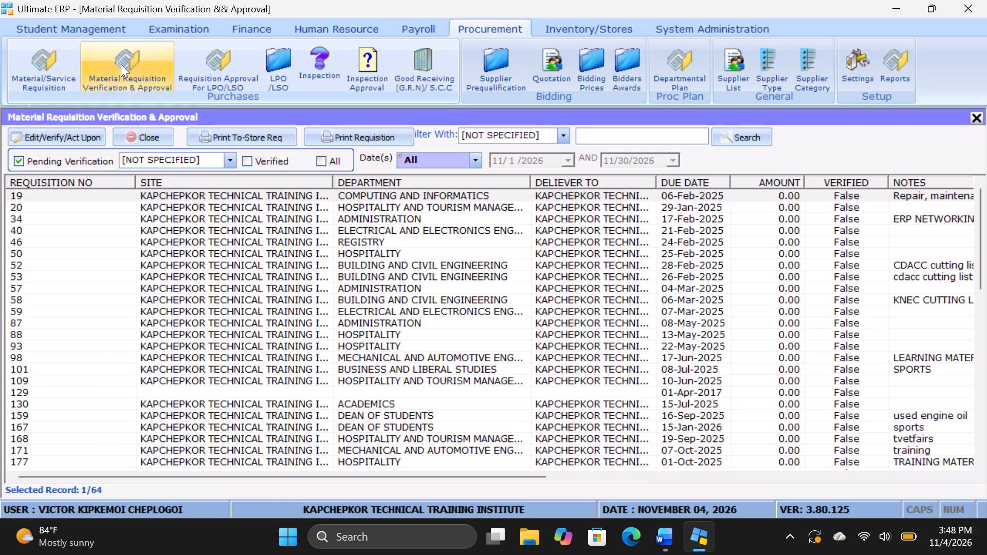
Open requisition 492 of Hospitality and Tourism Management from the requisition approvals for LPO/LSO.
left_click(202, 75)
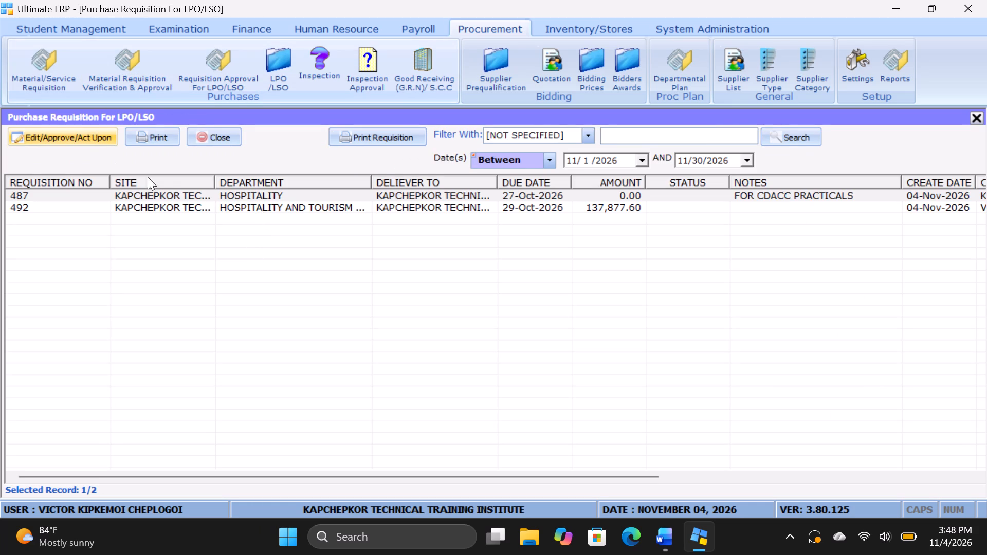
double_click(265, 205)
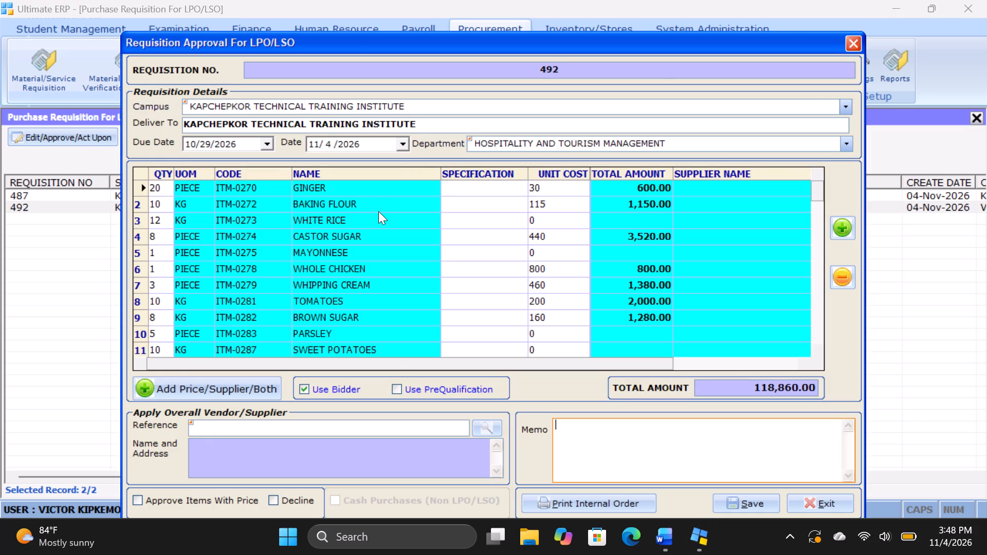
key("Down")
Set the unit cost of WHITE RICE (ITM-0273) to 170 and of SWEET POTATOES (ITM-0287) to 200.
left_click(540, 216)
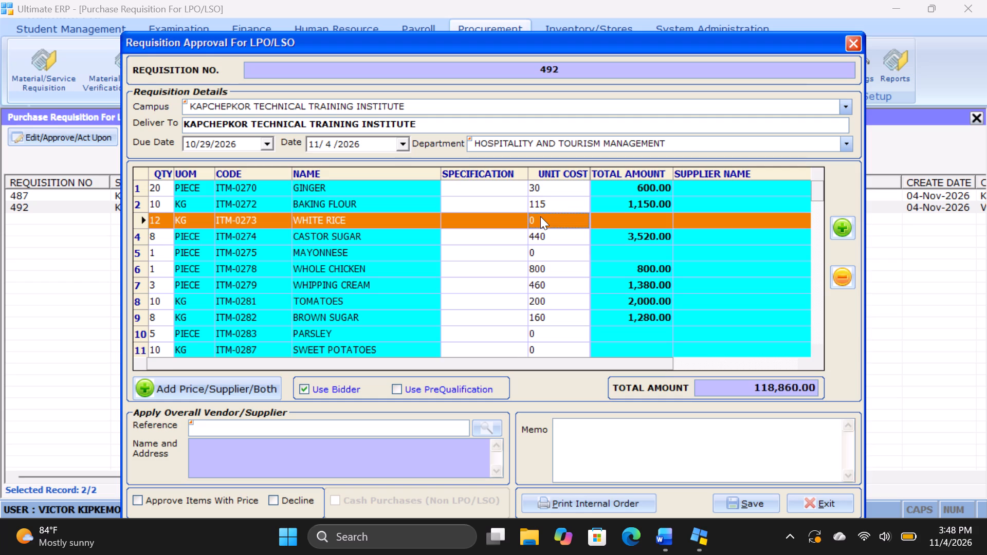
type("170")
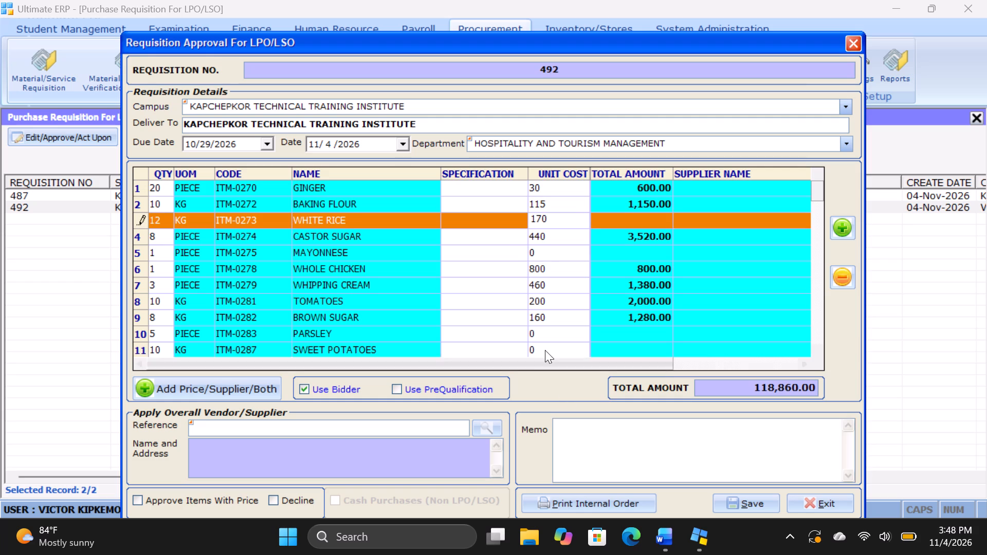
left_click(543, 330)
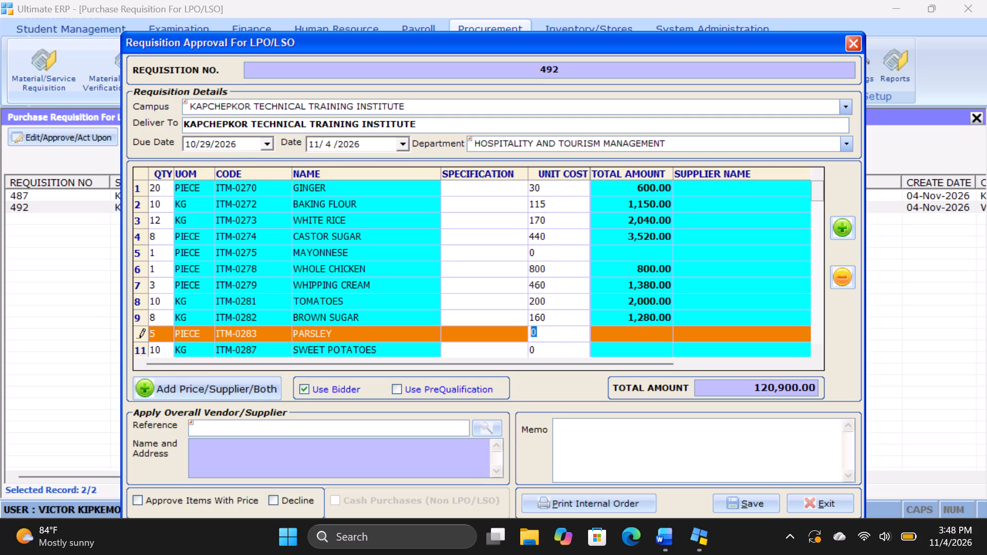
key("Down")
key("Down")
key("Down")
key("Down")
key("Down")
key("Down")
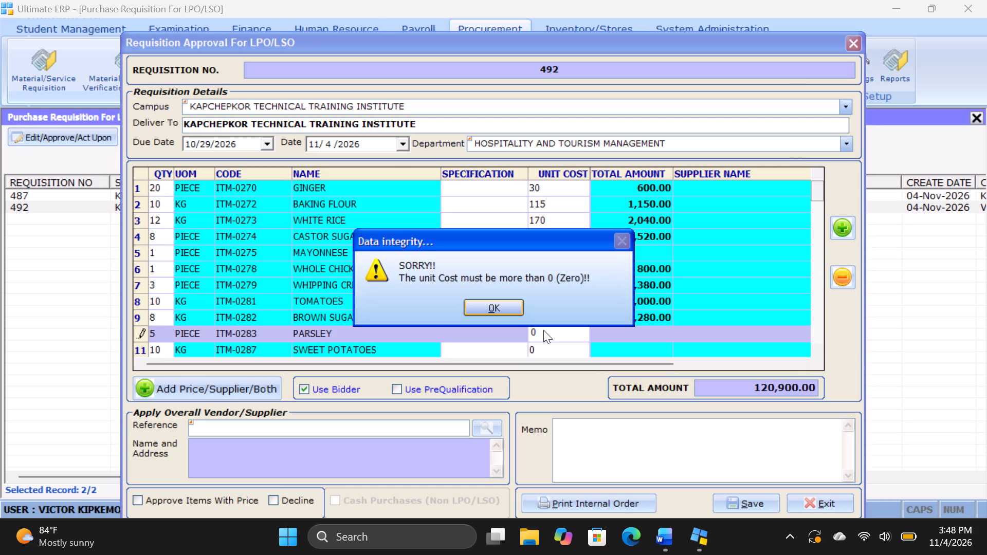
key("Tab")
key("Tab")
key("Tab")
key("Tab")
key("Tab")
left_click(520, 311)
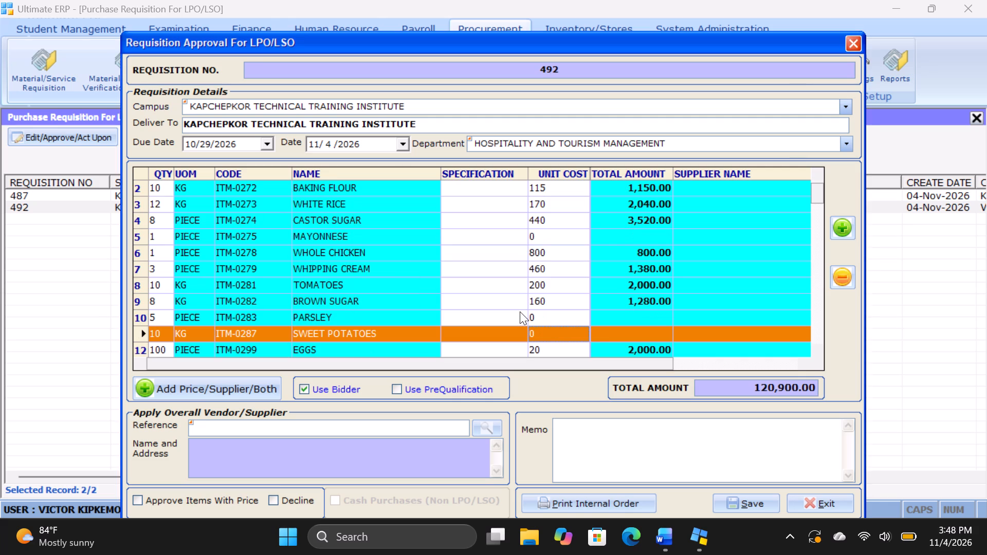
type("200")
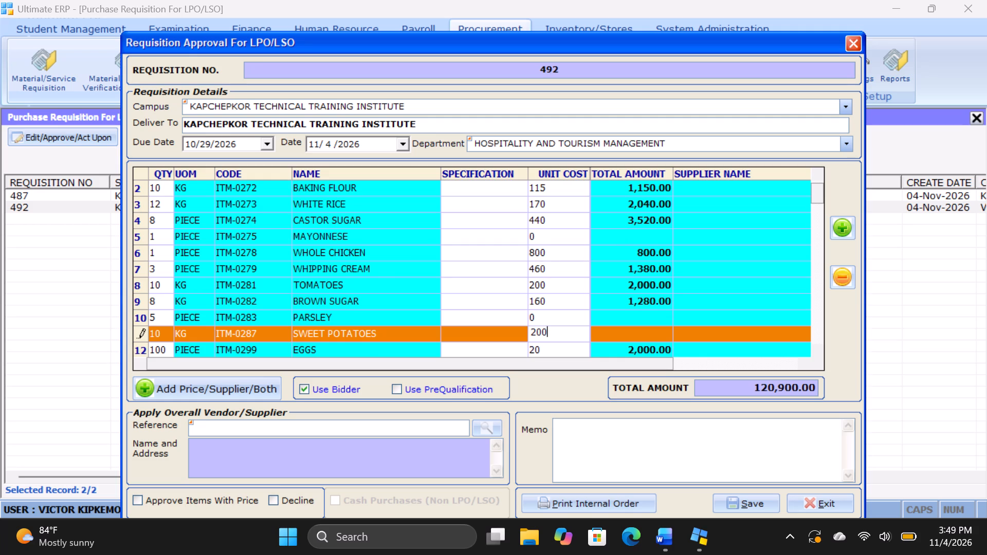
Set the unit cost of COFFEE (ITM-0303) to 950.
key("Down")
key("Down")
key("Down")
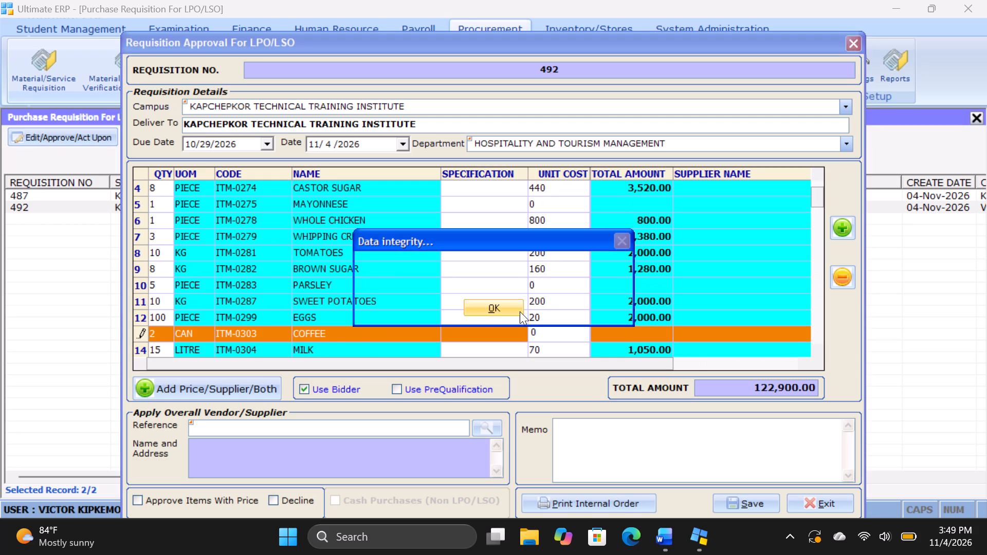
left_click(503, 303)
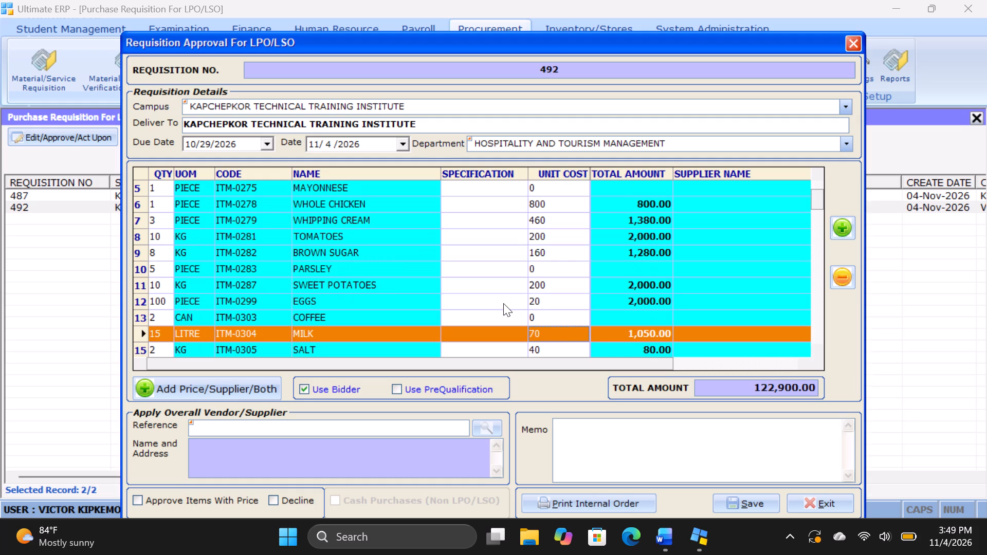
left_click(543, 314)
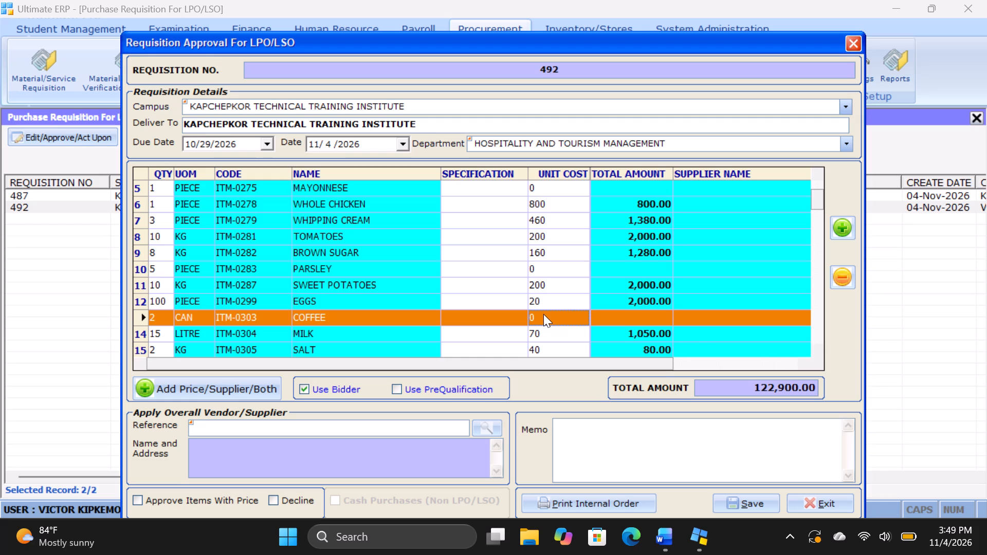
key("9")
type("50")
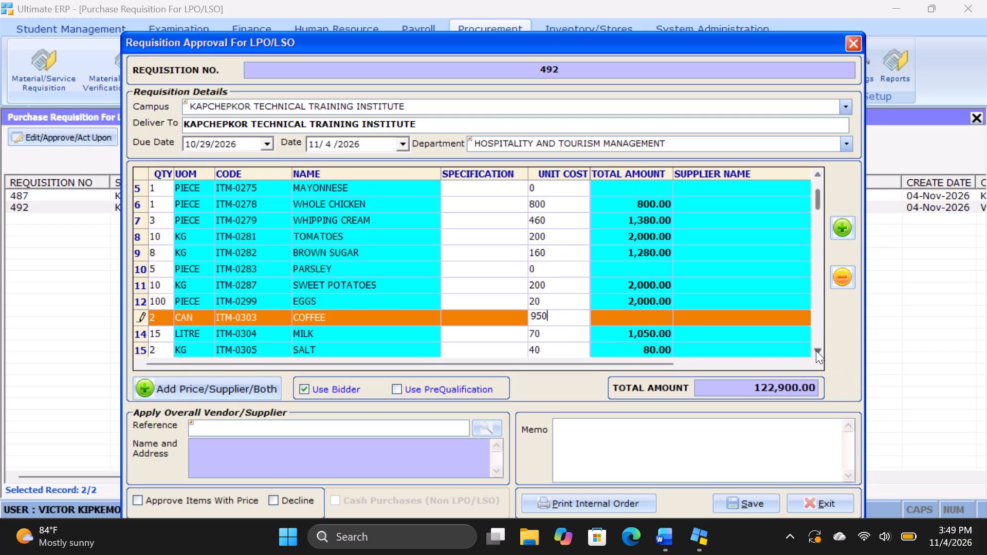
Set the unit cost of the TUMERIC item (ITM-0306) to 230.
triple_click(816, 350)
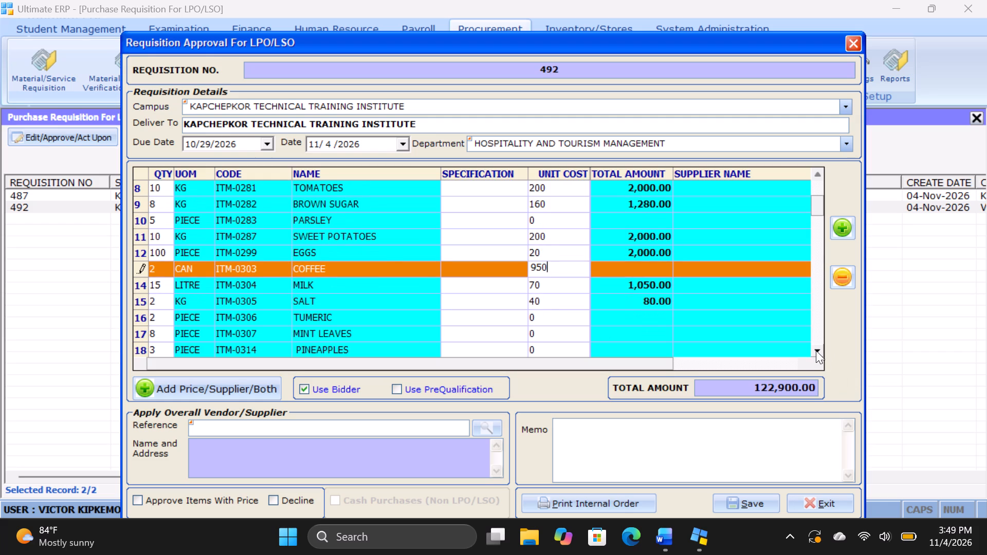
left_click(816, 350)
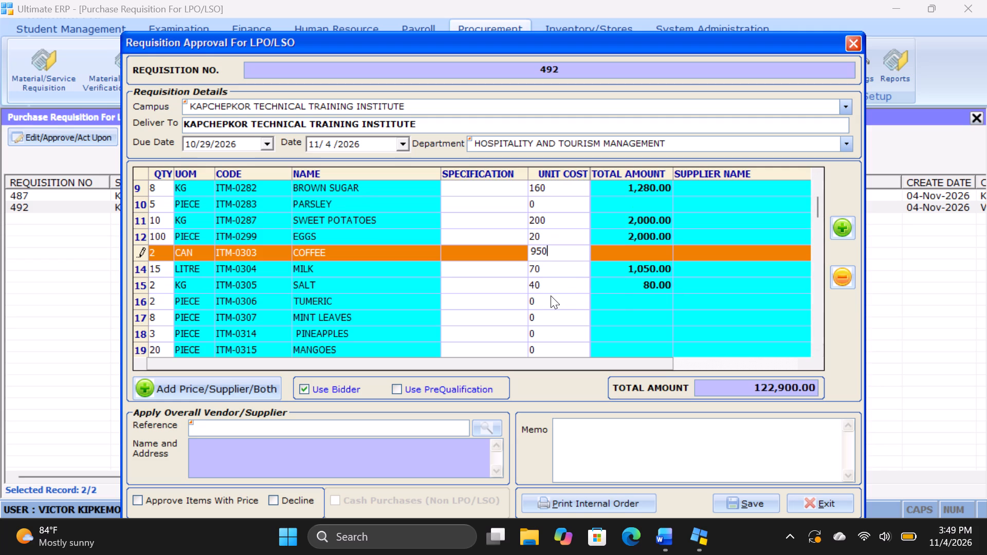
left_click(539, 302)
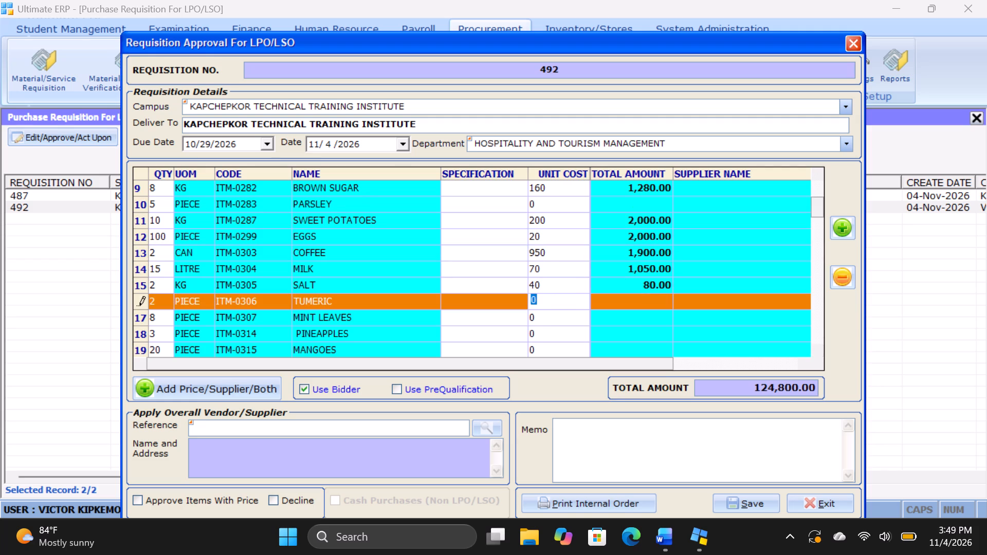
key("2")
type("30")
Set the unit cost of PINEAPPLES (ITM-0314) to 200.
left_click(543, 336)
type("200")
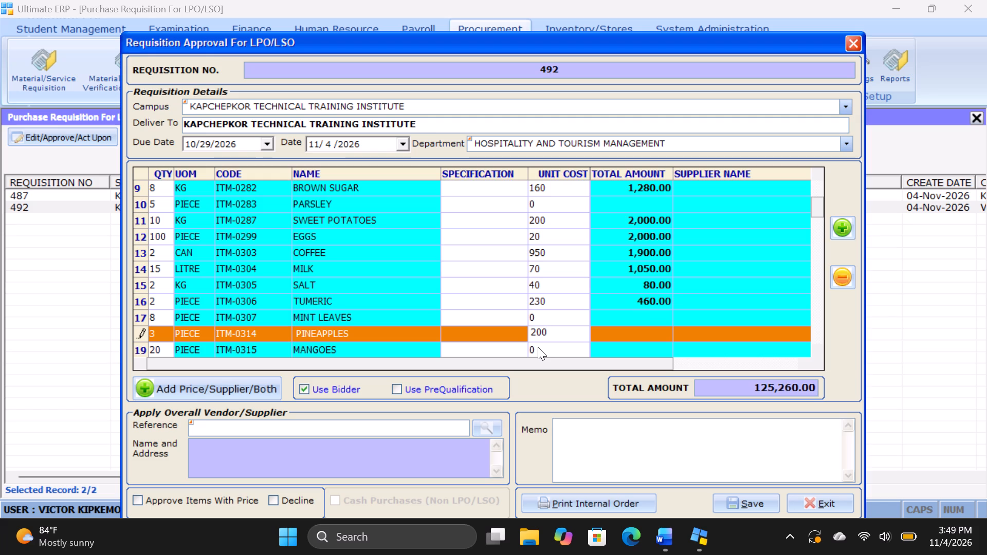
type("15")
key("BackSpace")
key("BackSpace")
key("BackSpace")
key("BackSpace")
type("00")
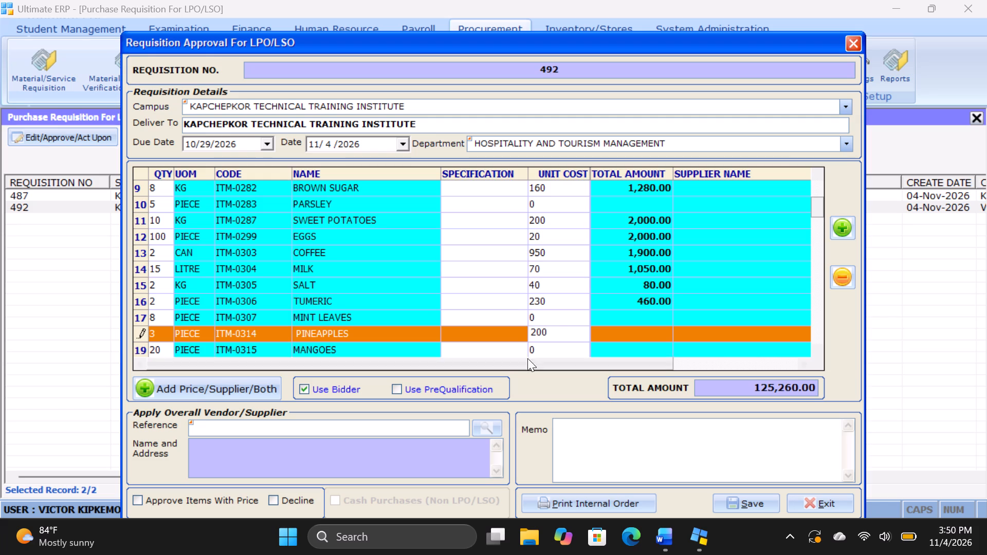
Set the unit cost of MANGOES (ITM-0315) to 20.
left_click(537, 348)
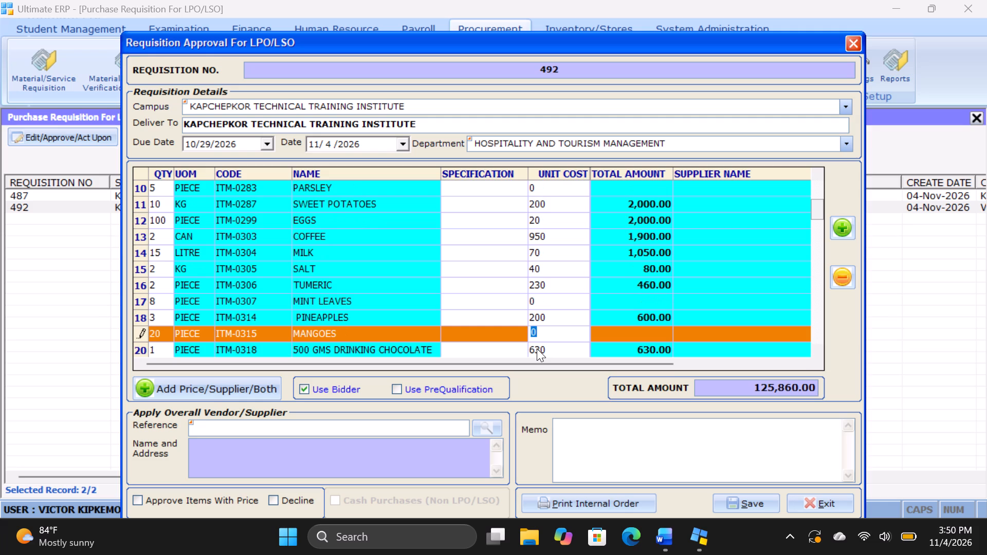
type("20")
triple_click(815, 349)
left_click(815, 349)
double_click(815, 349)
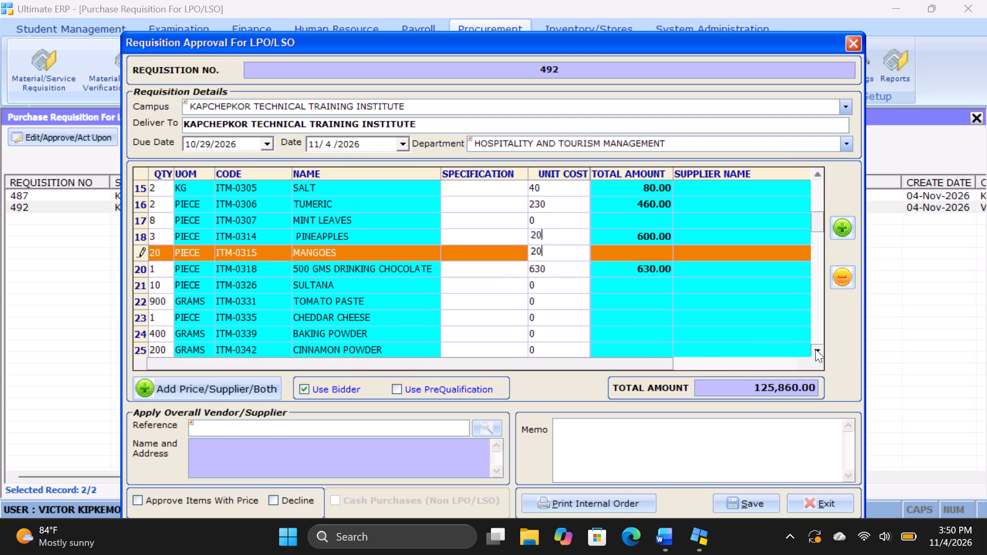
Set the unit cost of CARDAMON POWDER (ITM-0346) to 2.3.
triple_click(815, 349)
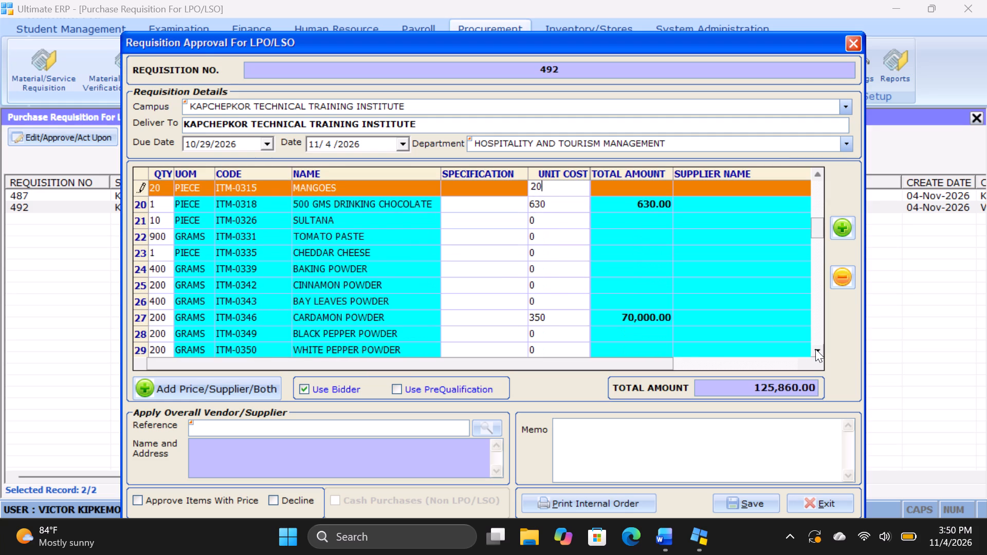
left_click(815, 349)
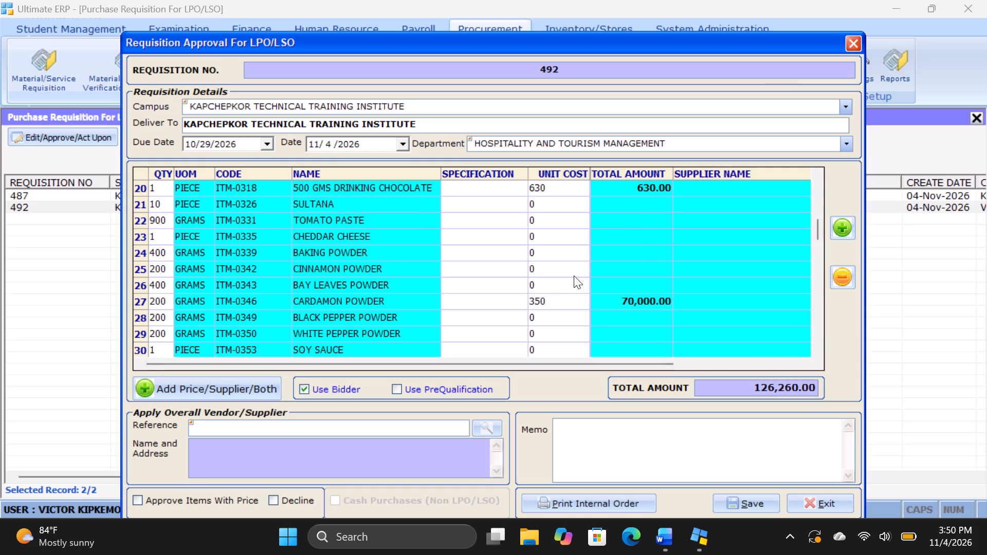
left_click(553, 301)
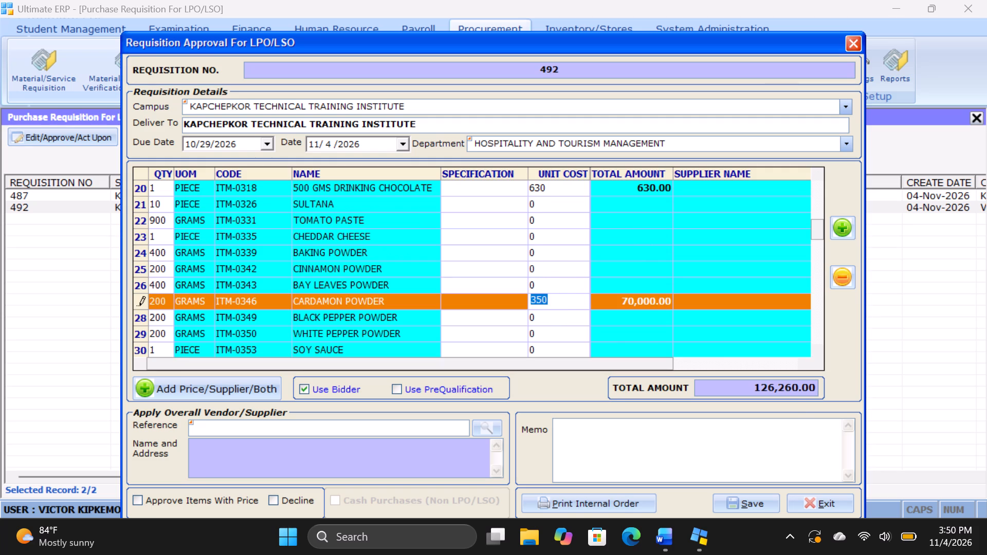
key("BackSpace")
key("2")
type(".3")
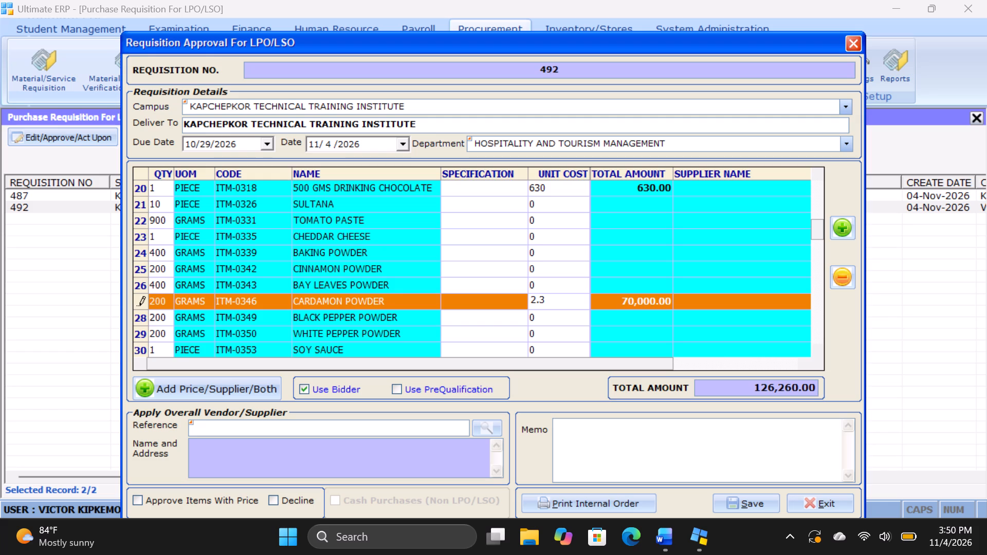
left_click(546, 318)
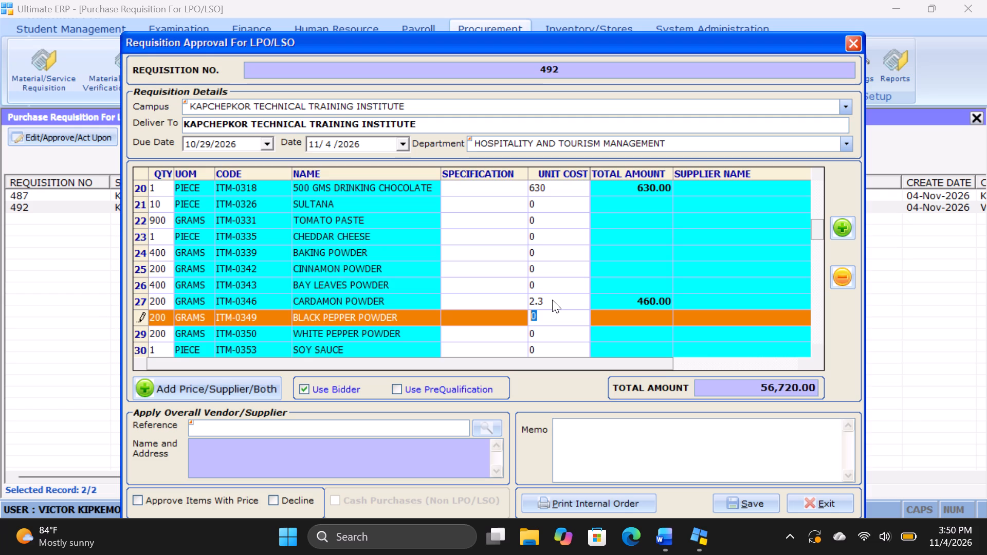
Set the unit cost of CARDAMON POWDER (ITM-0346) to 2.2.
left_click(553, 300)
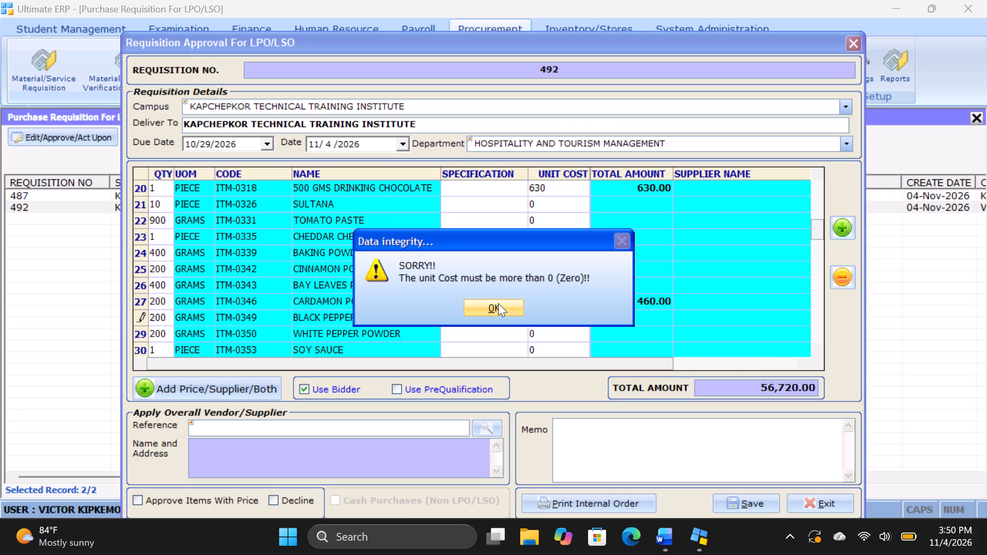
left_click(498, 303)
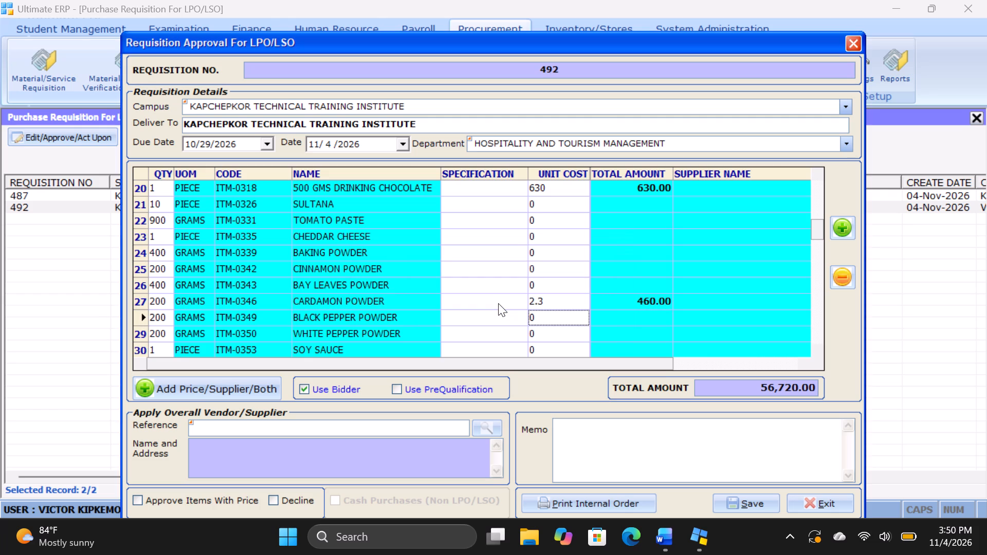
type("2.")
key("2")
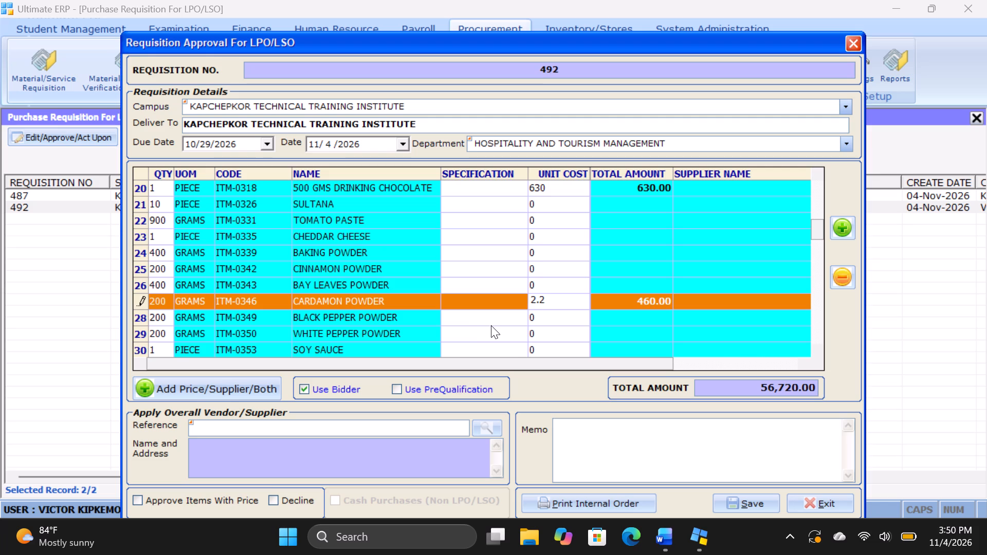
left_click(546, 316)
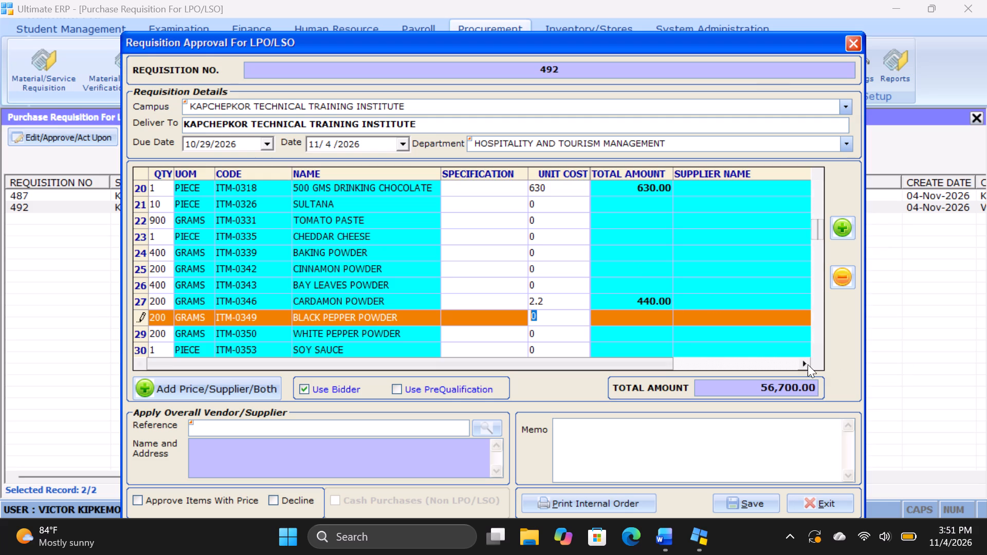
Set the unit cost of HONEY (ITM-1167) to 700.
left_click(820, 360)
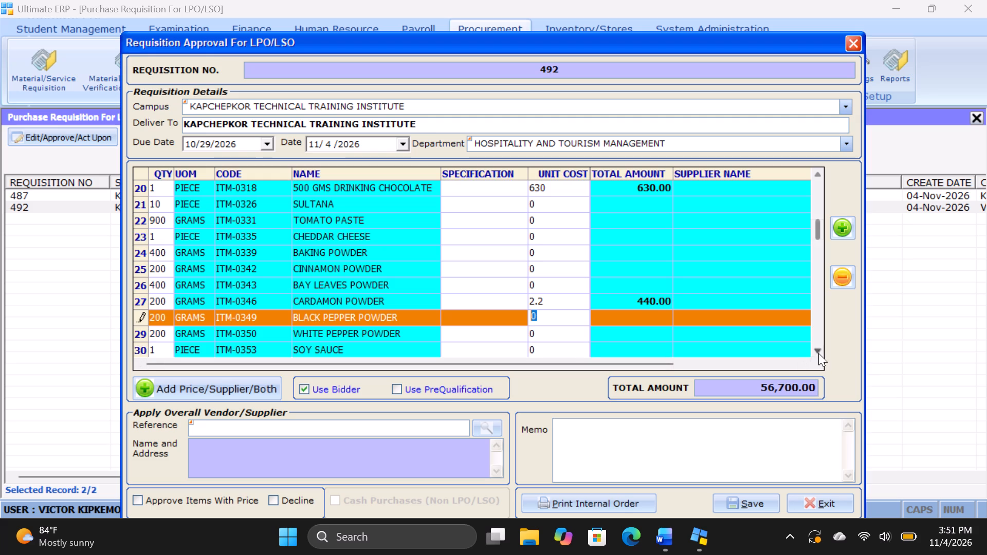
left_click(818, 352)
triple_click(818, 352)
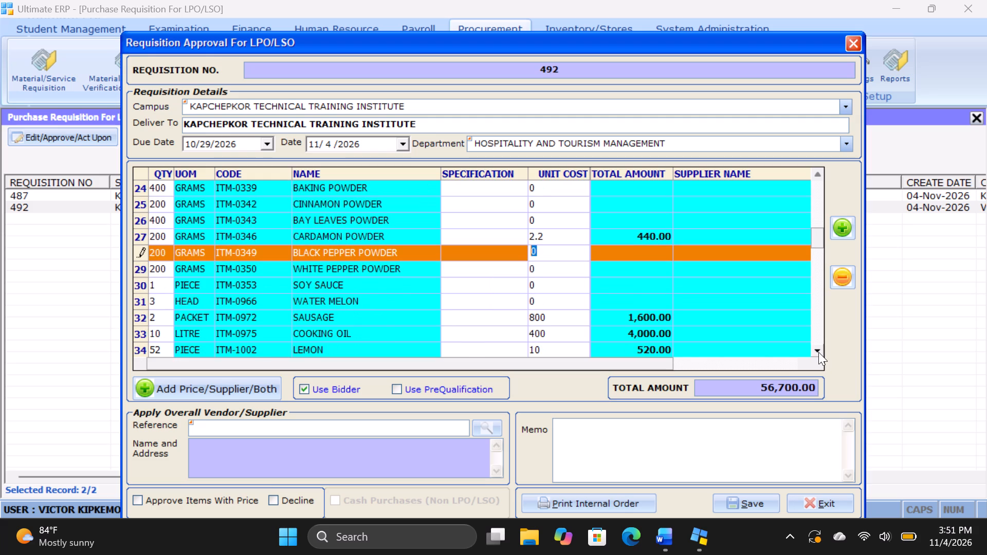
double_click(818, 352)
triple_click(818, 352)
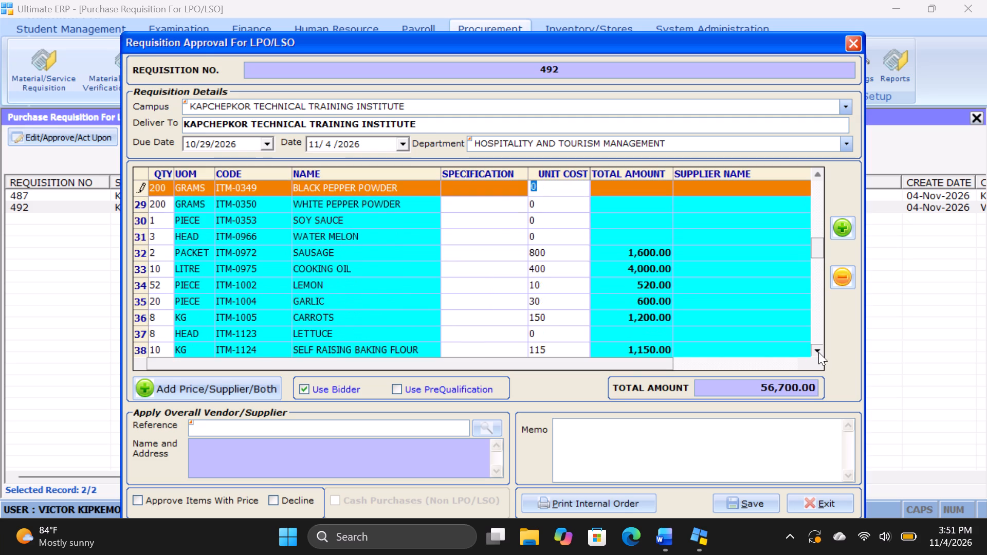
left_click(818, 352)
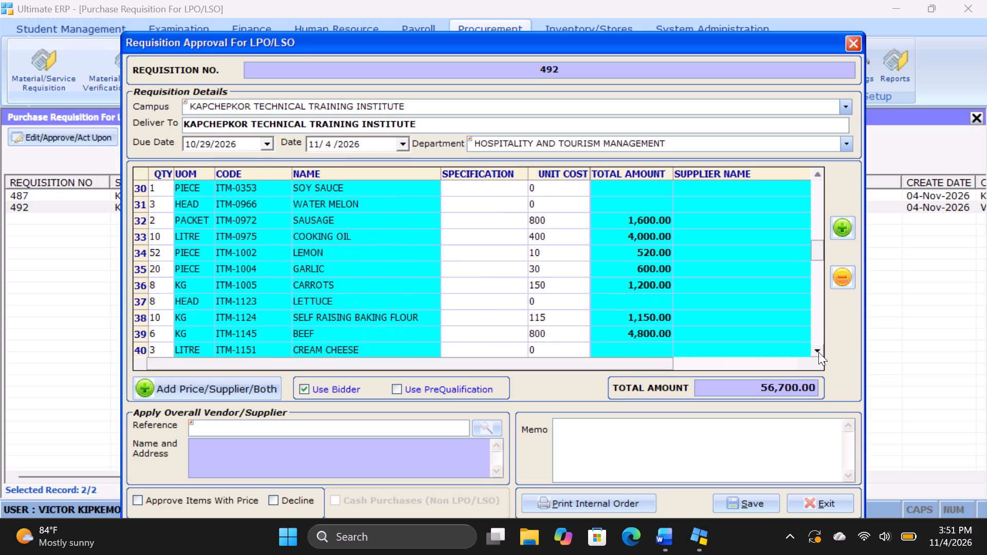
left_click(818, 352)
left_click(818, 352)
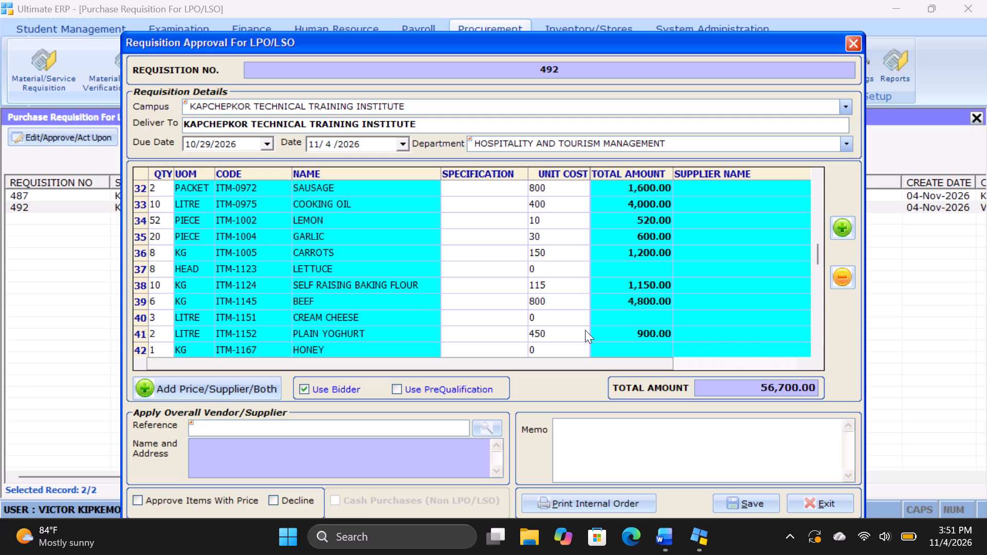
double_click(814, 348)
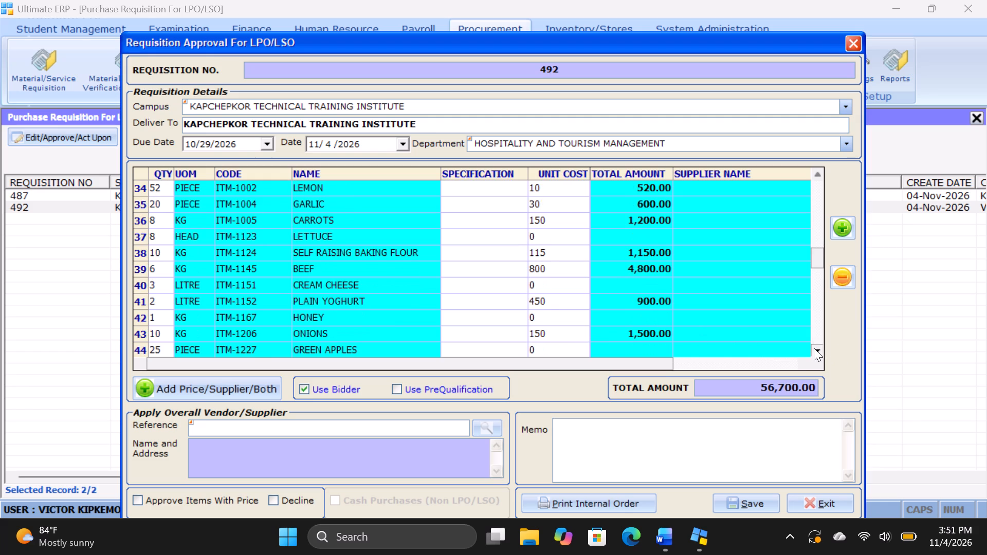
left_click(538, 313)
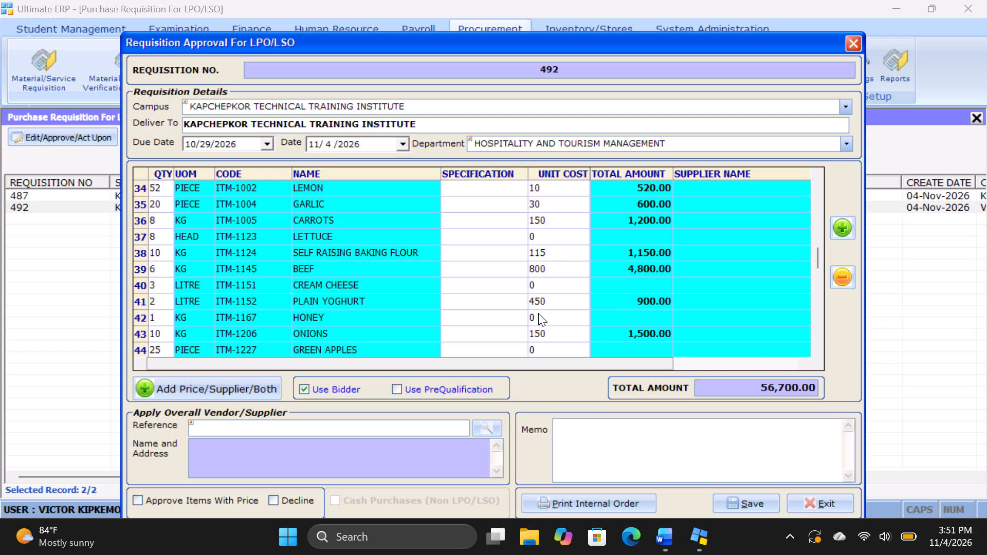
left_click(503, 307)
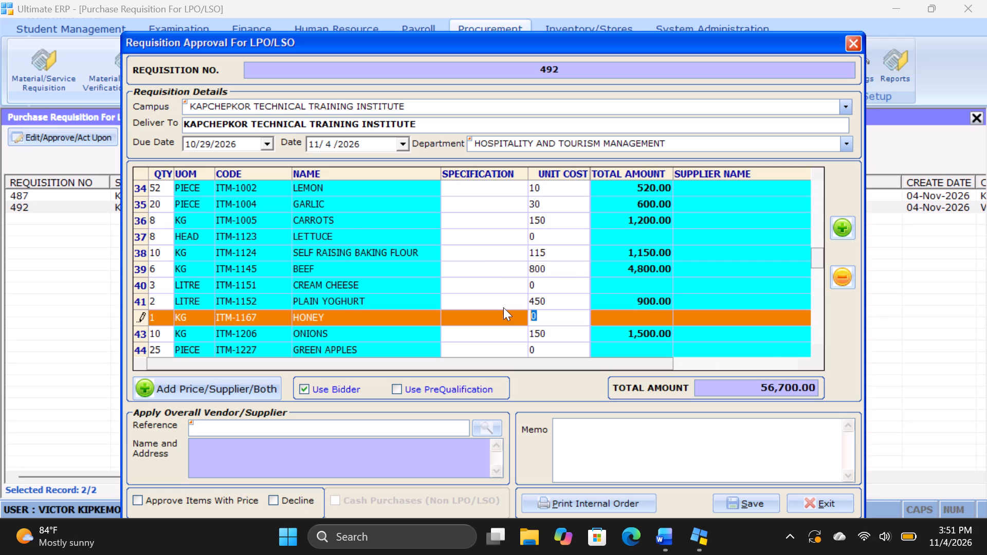
type("700")
Set the unit cost of GREEN APPLES (ITM-1227) to 60.
triple_click(817, 348)
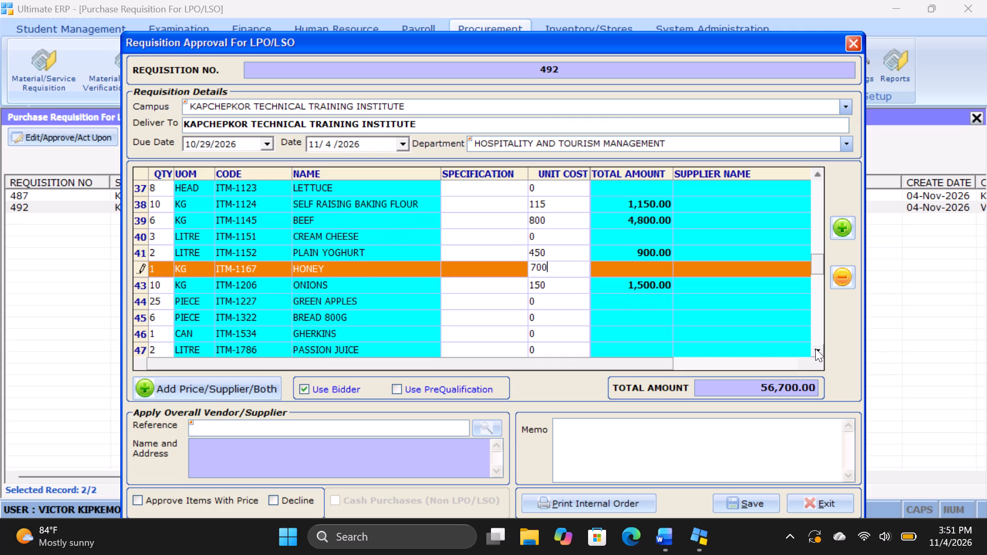
left_click(541, 298)
type("60")
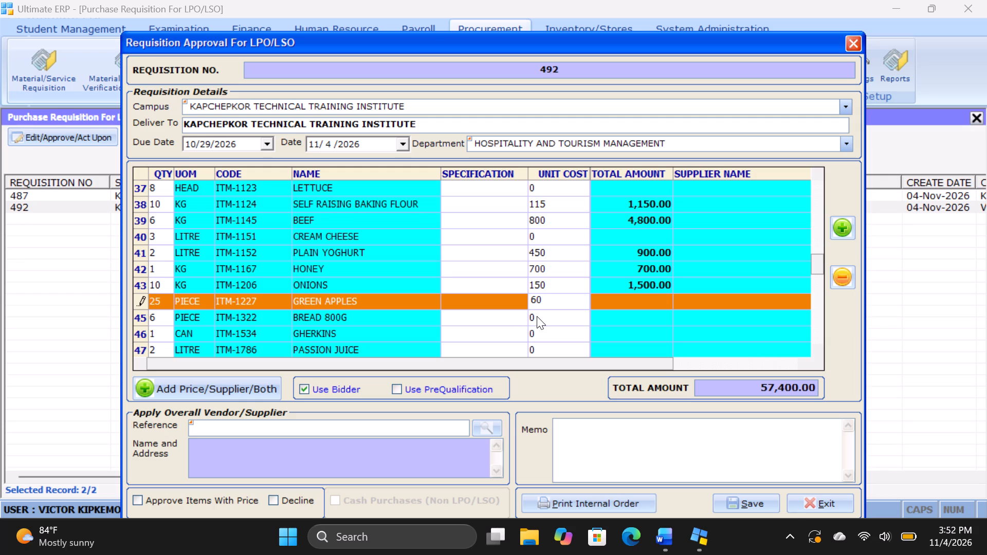
Set the unit cost of BREAD 800G (ITM-1322) to 130.
left_click(537, 316)
key("1")
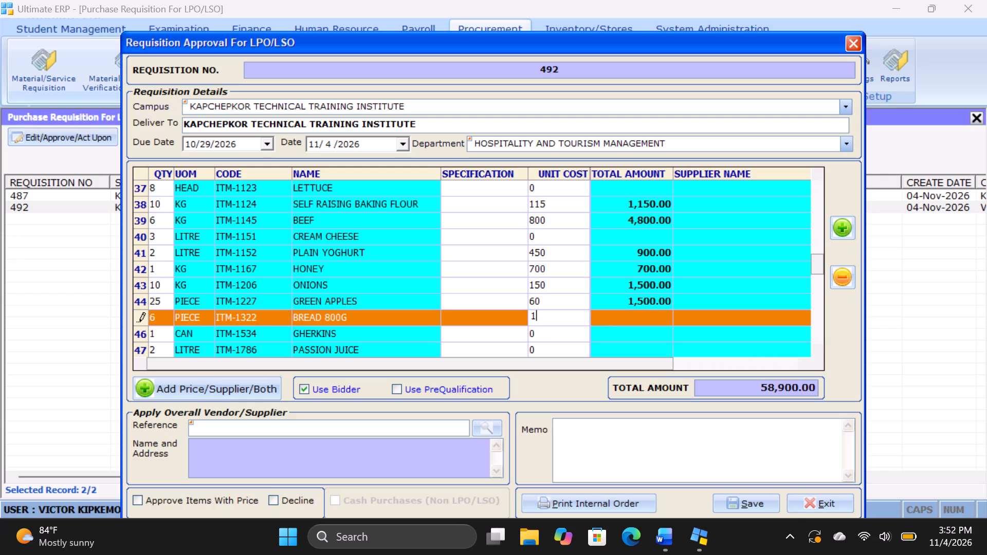
type("30")
Set the unit cost of PASSION JUICE (ITM-1786) to 350.
left_click(542, 346)
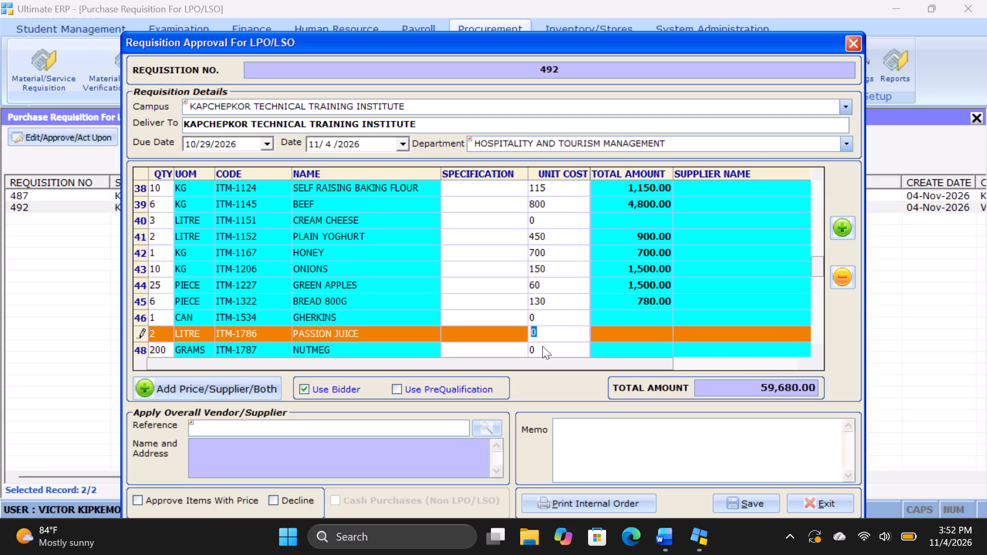
type("350")
Set the unit cost of NUTMEG (ITM-1787) to 500.
left_click(534, 350)
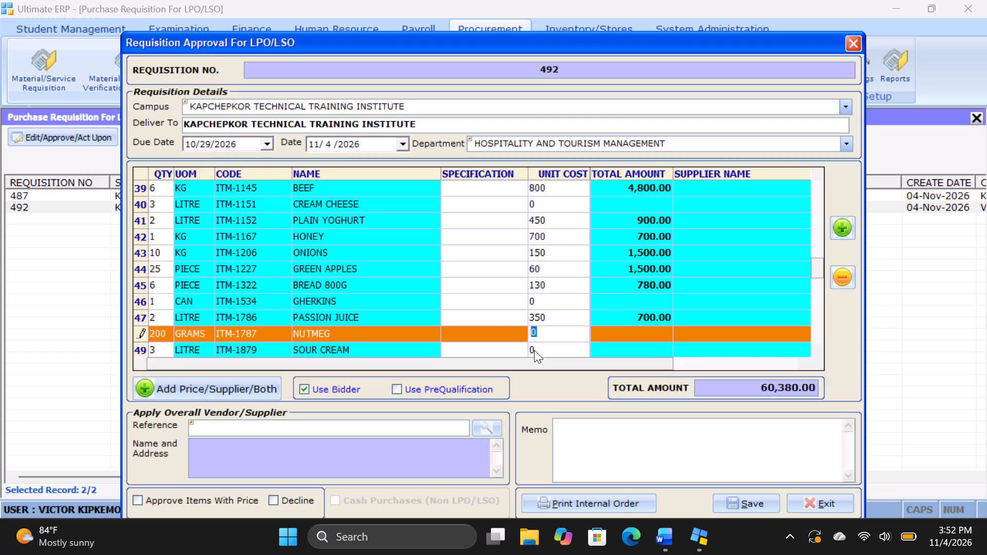
type("500")
Open the unit cost of SOUR CREAM (ITM-1879) for editing.
left_click(542, 348)
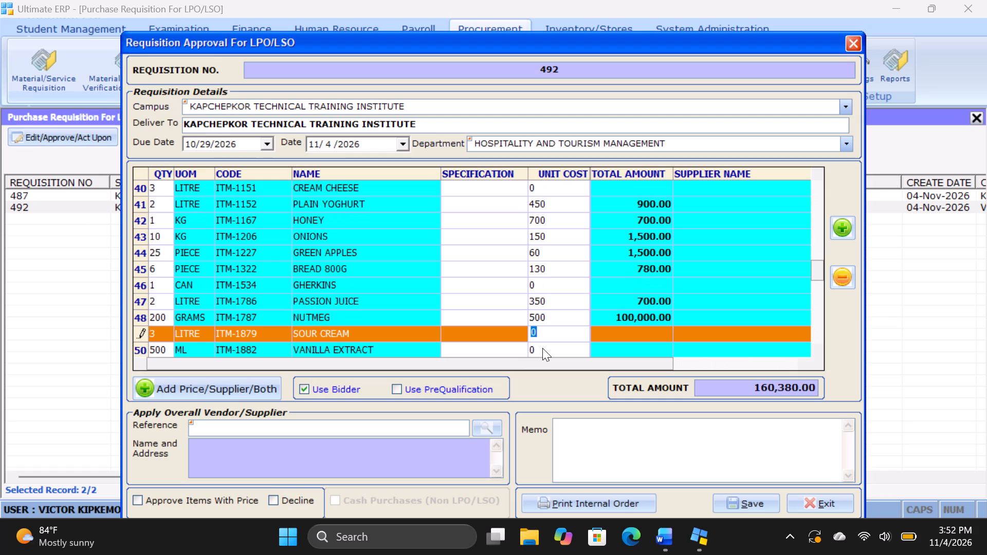
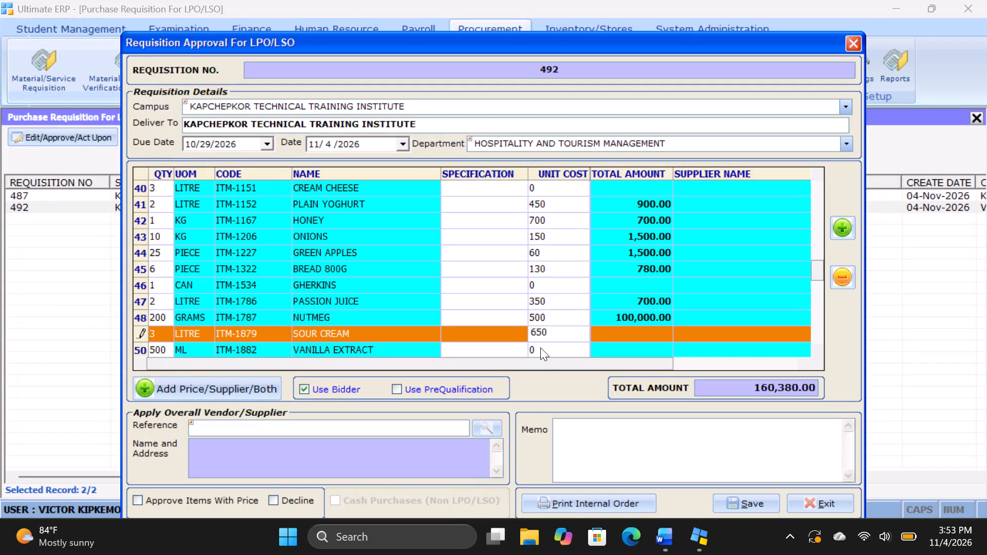
Set the unit cost of GHERKINS (ITM-1534) to 650.
left_click(540, 286)
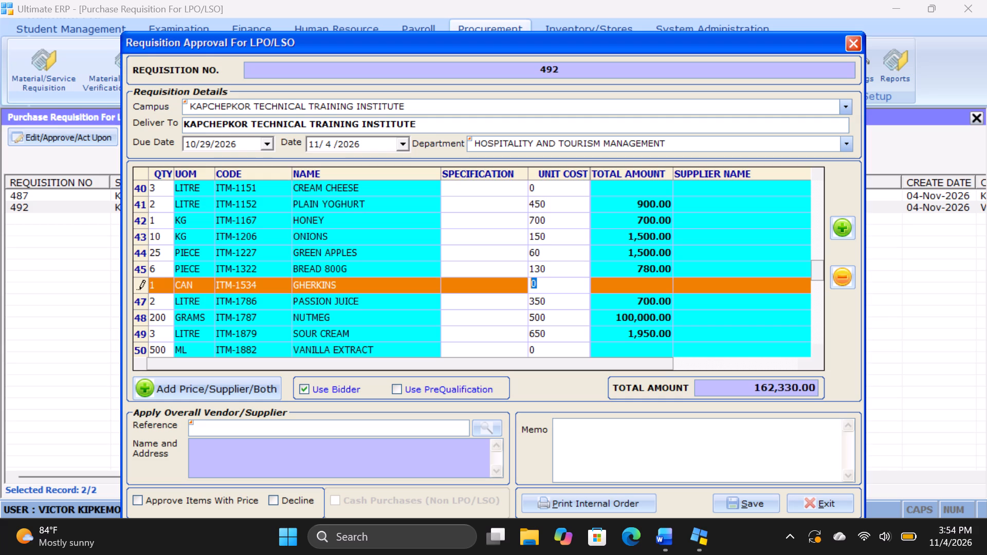
type("650")
Set the unit cost of VANILLA EXTRACT (ITM-1882) to 1350.
left_click(537, 350)
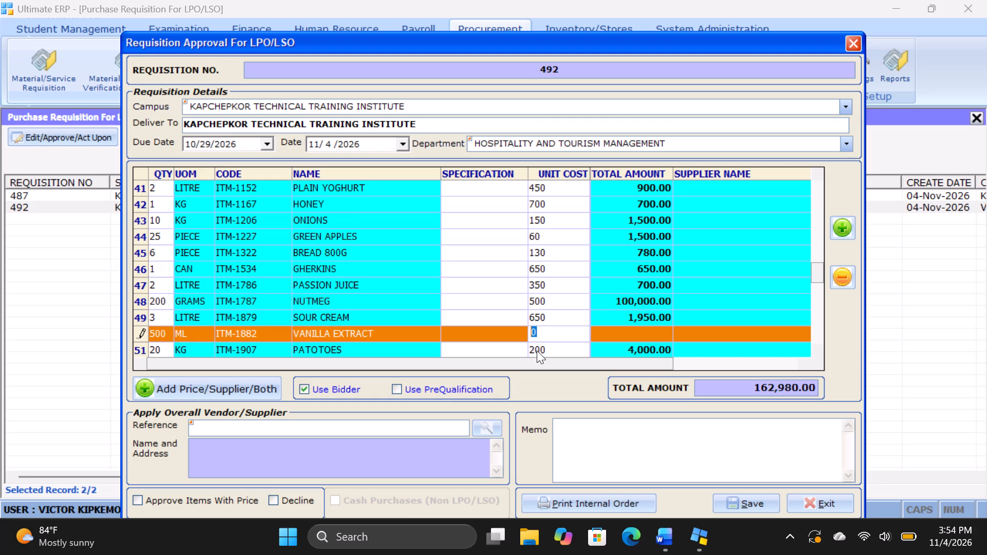
type("13")
type("50")
Set the unit cost of PEAS (ITM-1909) to 200.
triple_click(814, 345)
left_click(814, 345)
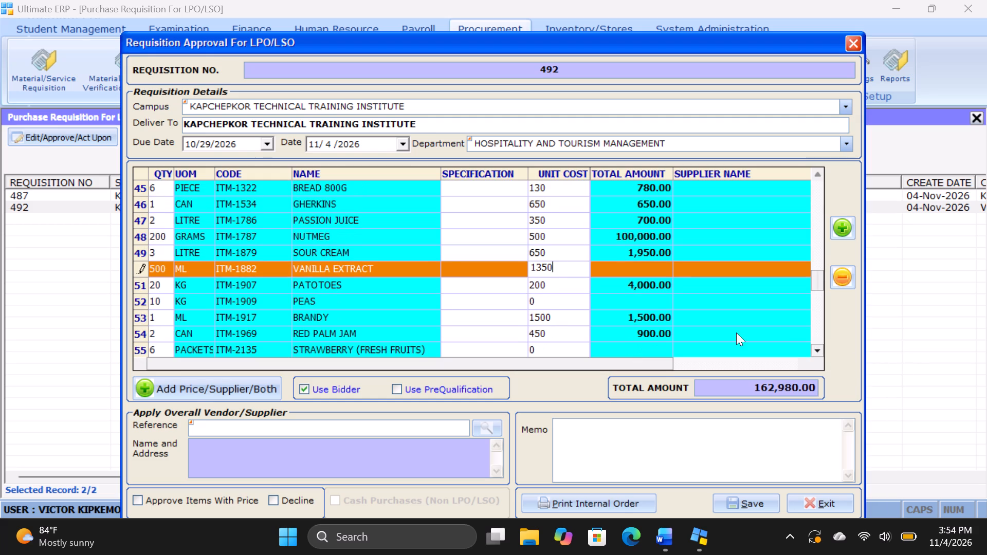
left_click(556, 299)
key("2")
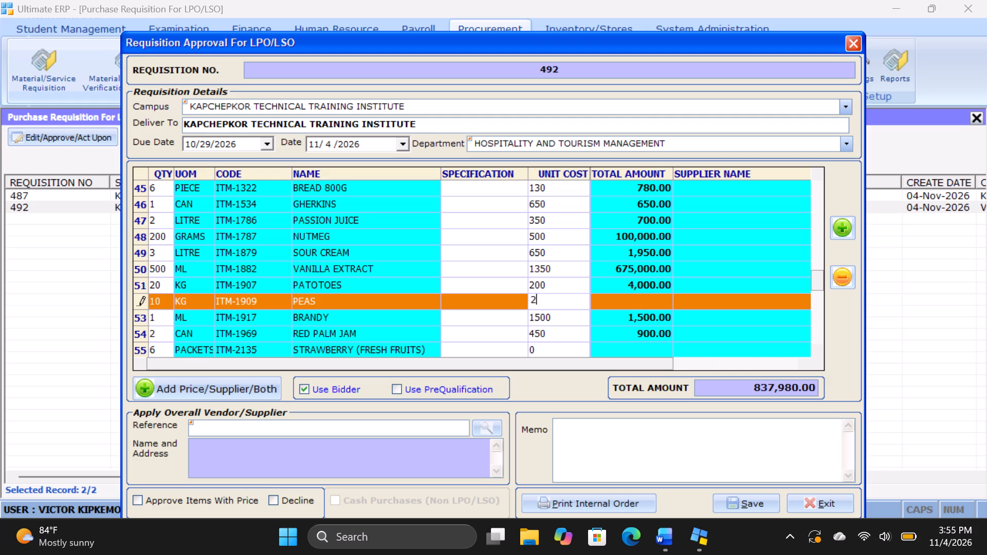
type("00")
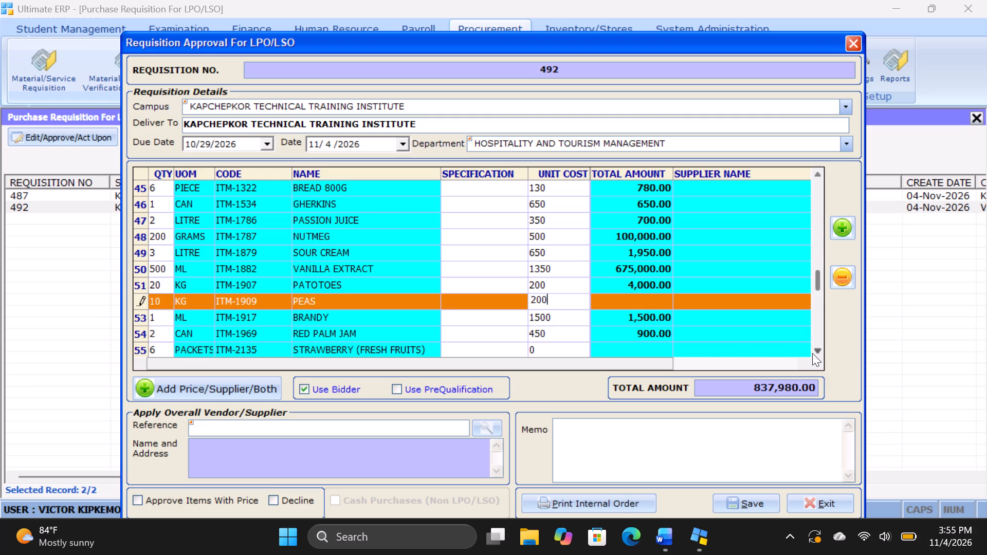
Set the unit cost of STRAWBERRY (FRESH FRUITS) (ITM-2135) to 200.
left_click(812, 353)
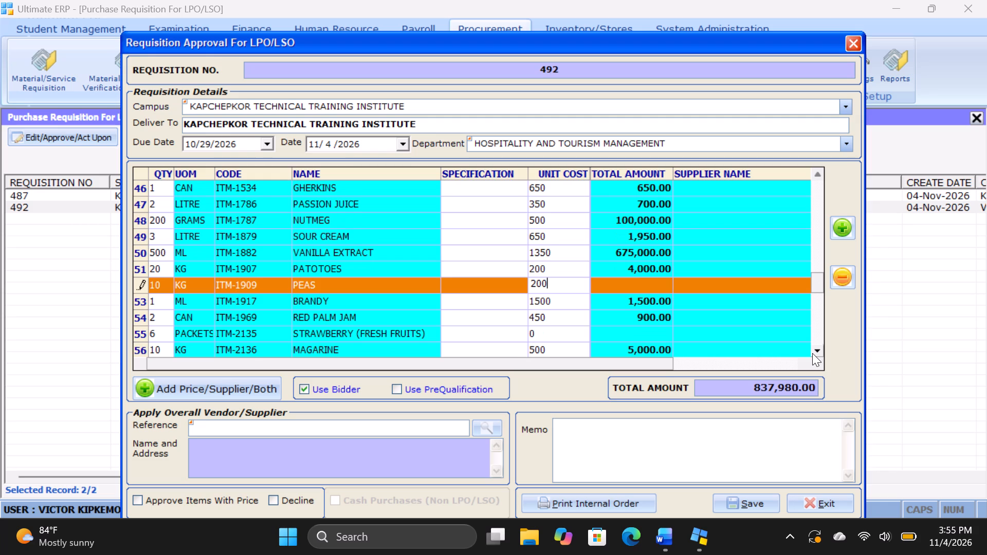
left_click(812, 353)
left_click(543, 319)
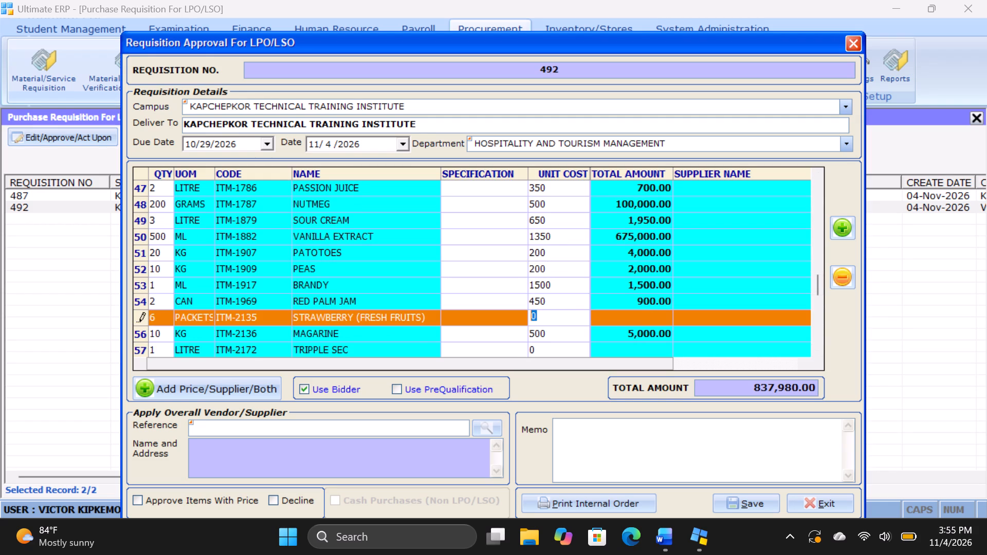
key("2")
type("00")
Set the unit cost of TRIPPLE SEC (ITM-2172) to 2200.
left_click(546, 343)
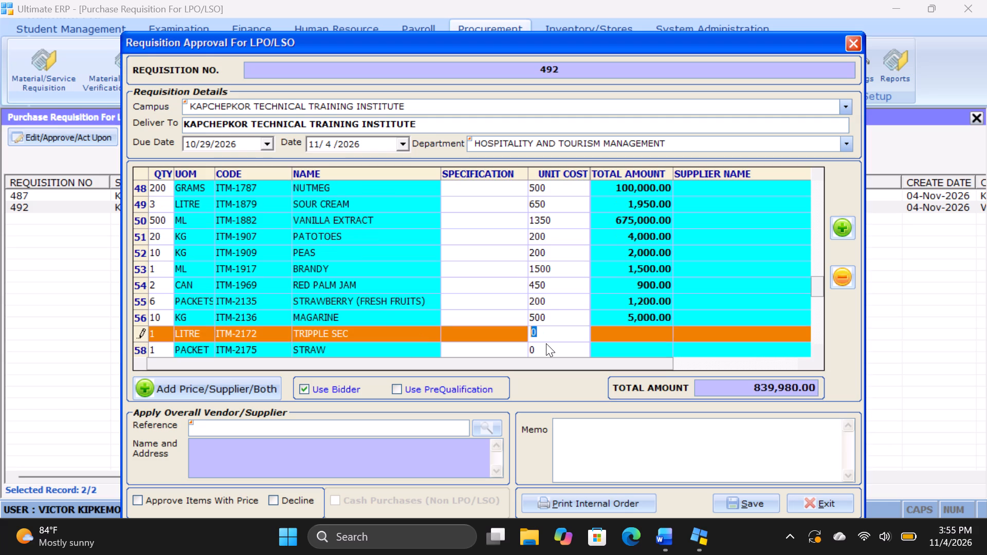
type("22")
type("00")
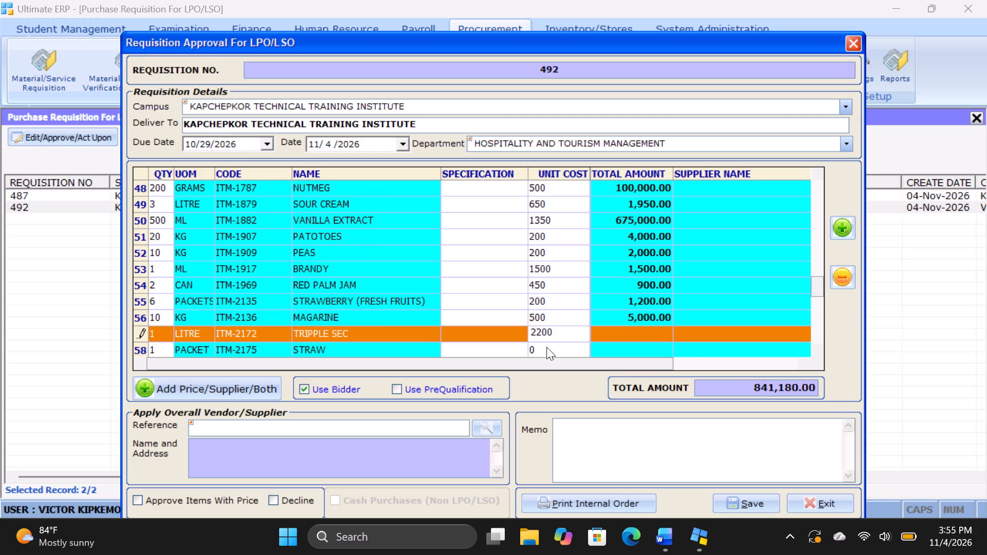
Set the unit cost of STRAW (ITM-2175) to 100.
left_click(546, 347)
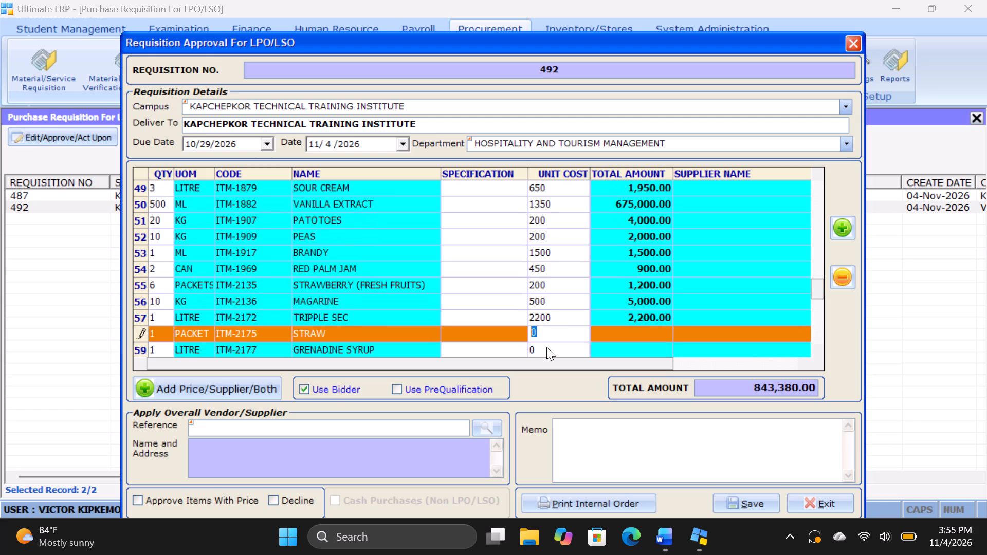
type("100")
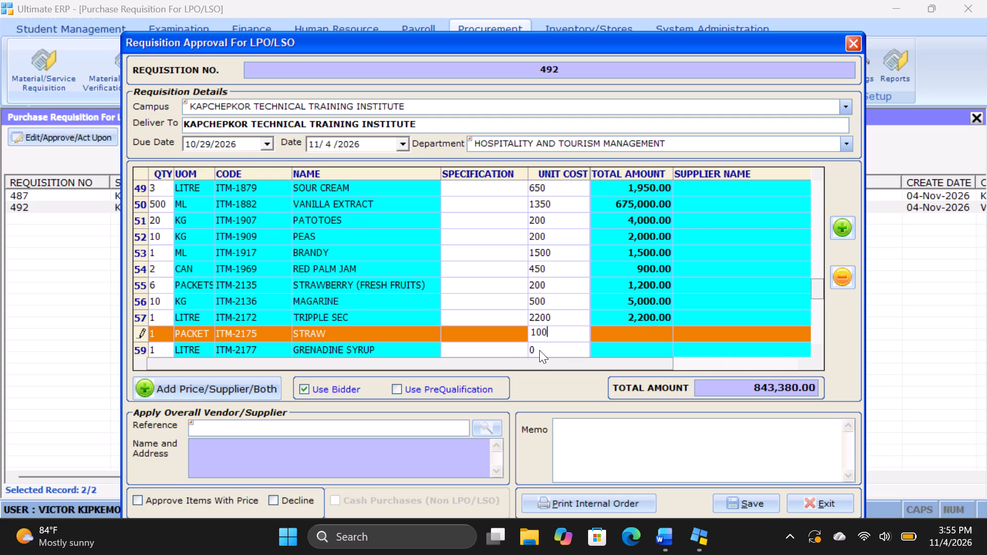
Set the unit cost of GRENADINE SYRUP (ITM-2177) to 650.
left_click(539, 350)
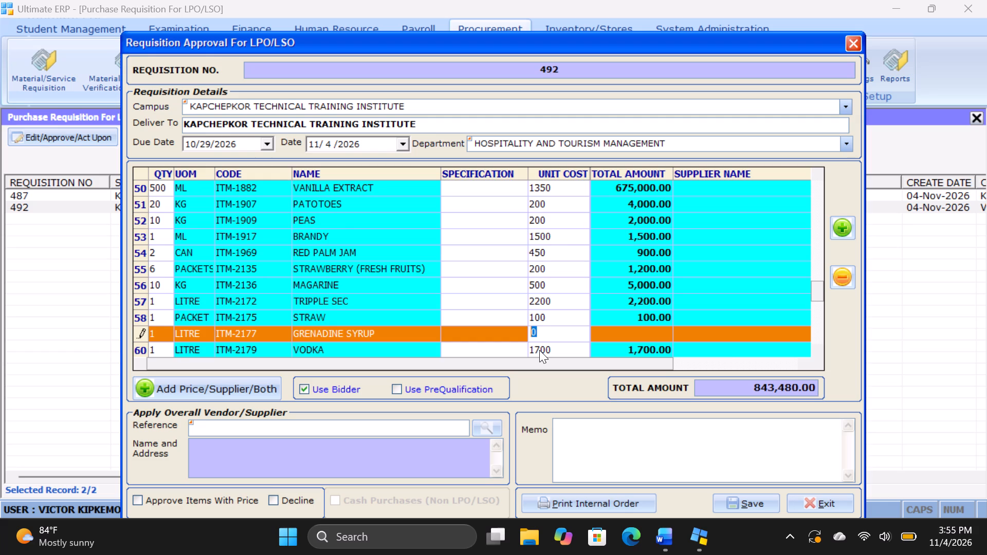
type("650")
Set the unit cost of PINEAPPLE JUICE (ITM-2181) to 350.
triple_click(818, 350)
left_click(818, 350)
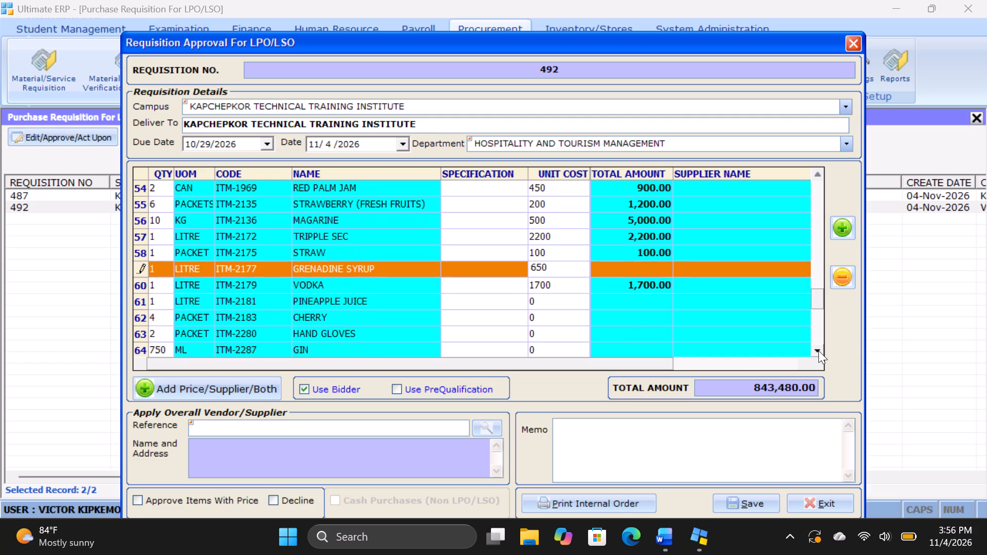
left_click(555, 300)
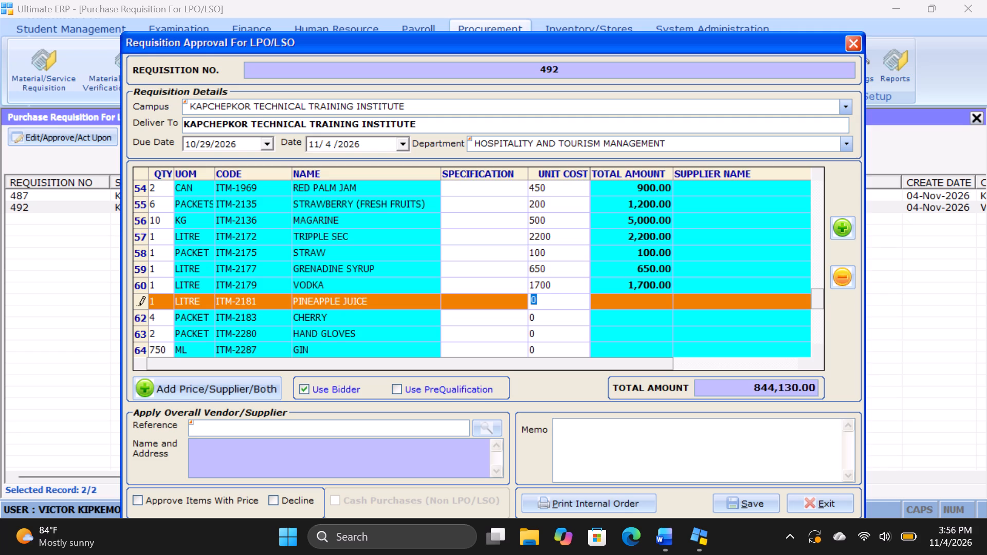
type("350")
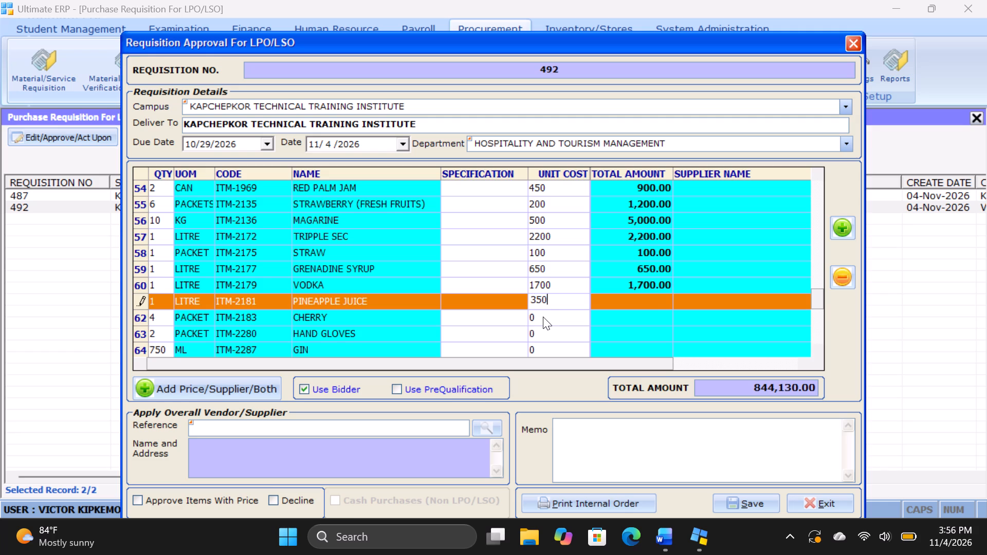
Set the unit cost of HAND GLOVES (ITM-2280) to 750.
left_click(543, 317)
left_click(541, 336)
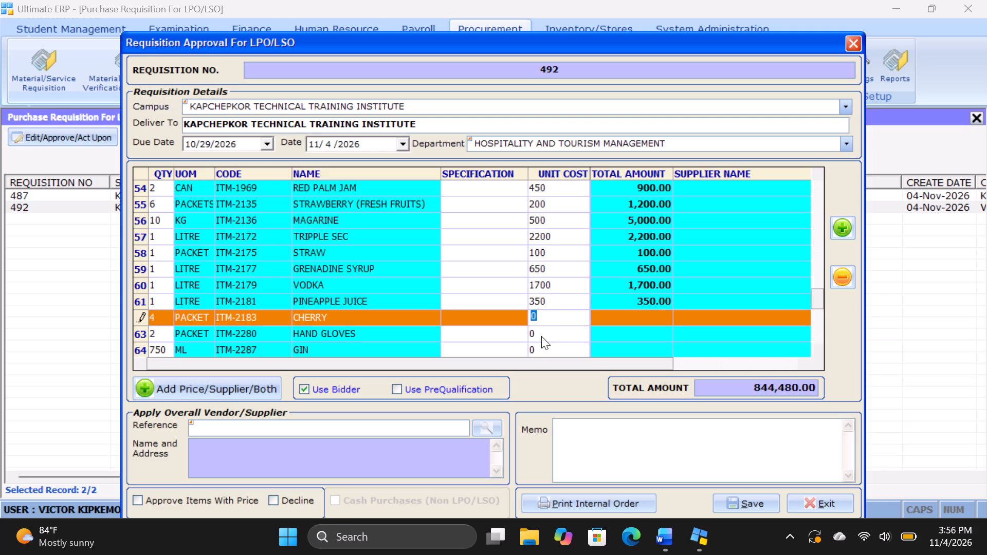
left_click(498, 311)
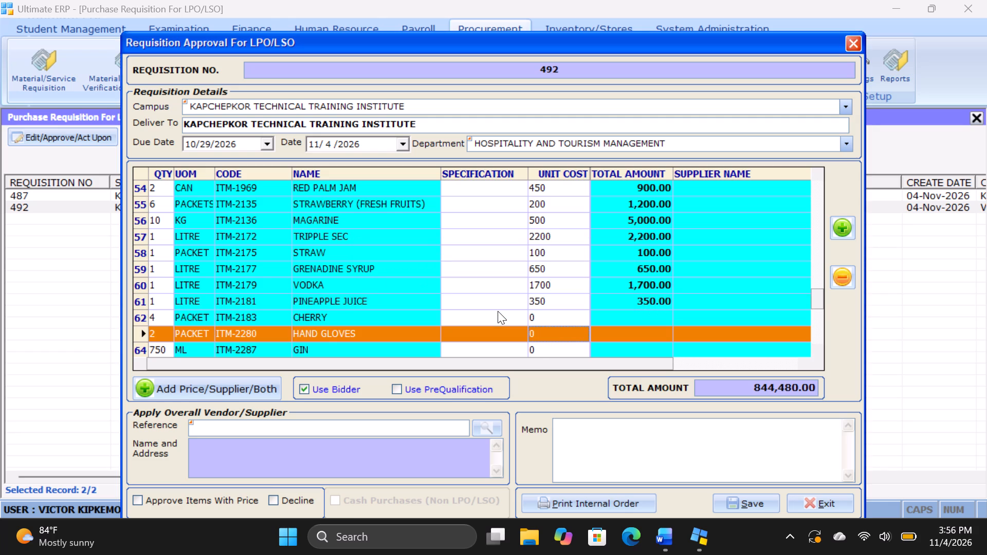
key("7")
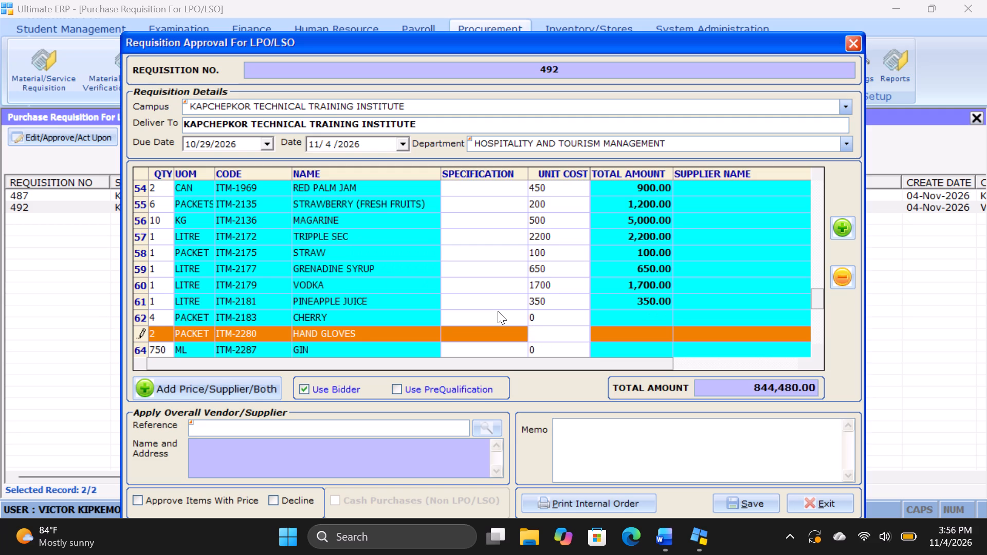
type("50")
Set the unit cost of GIN (ITM-2287) to 2.
left_click(537, 347)
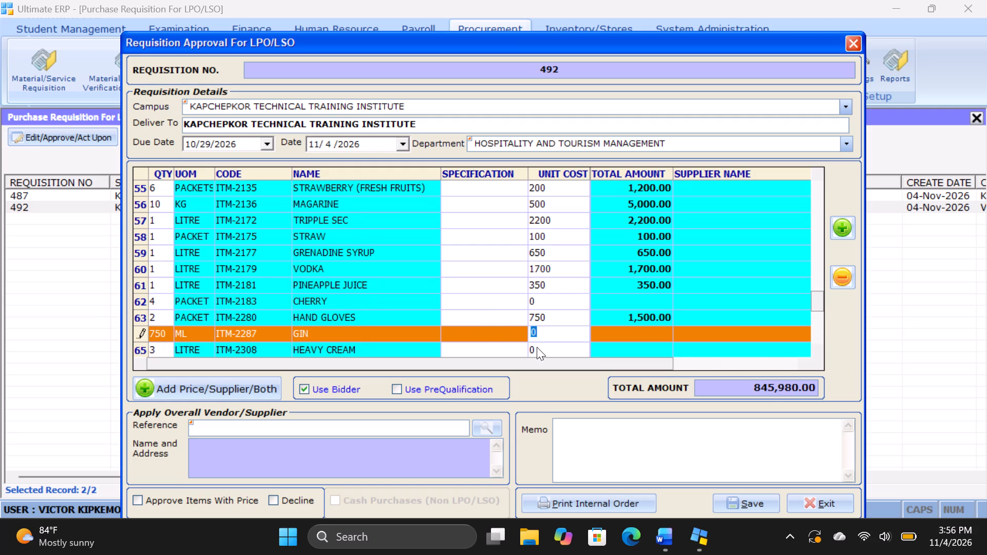
type("1500")
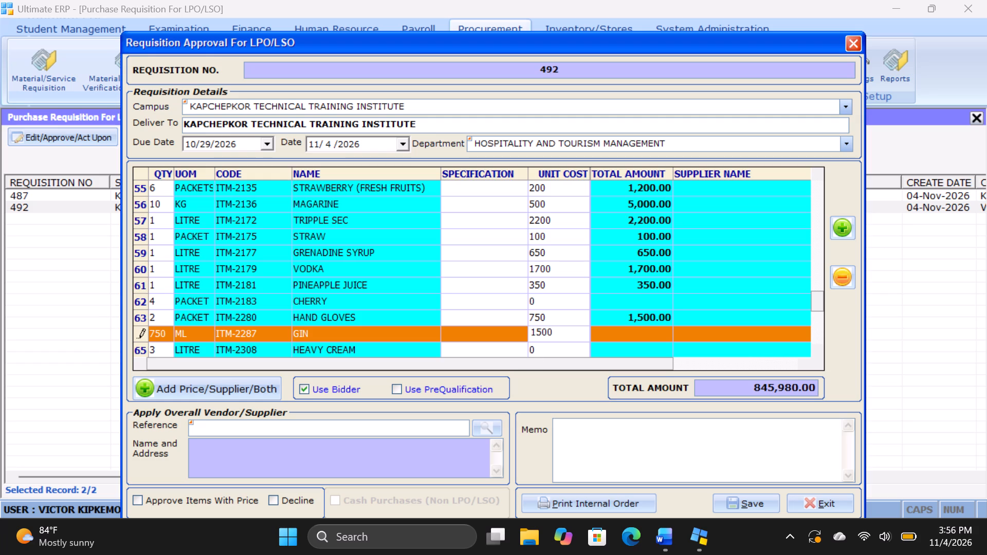
key("BackSpace")
key("BackSpace")
key("BackSpace")
key("BackSpace")
key("2")
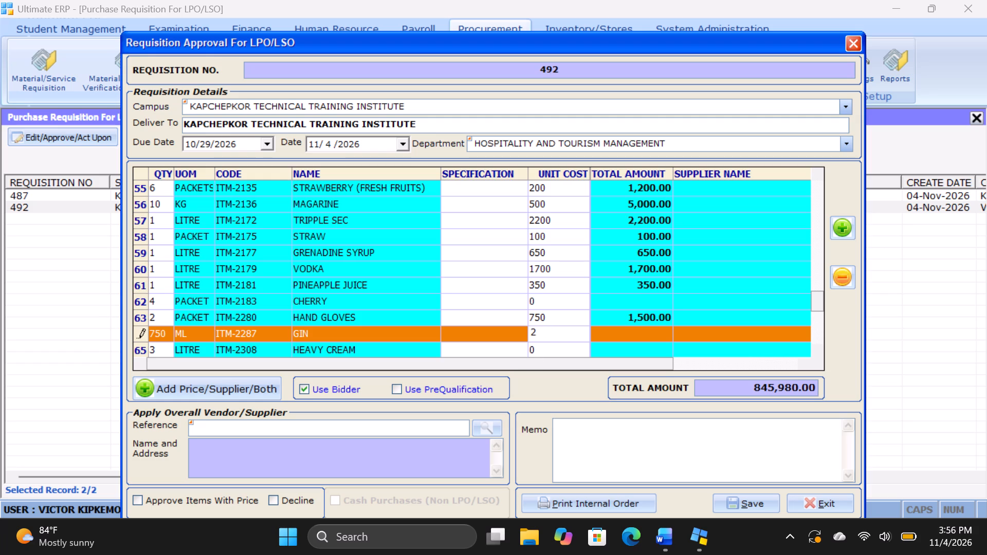
Set the unit cost of HEAVY CREAM (ITM-2308) to 850.
left_click(553, 345)
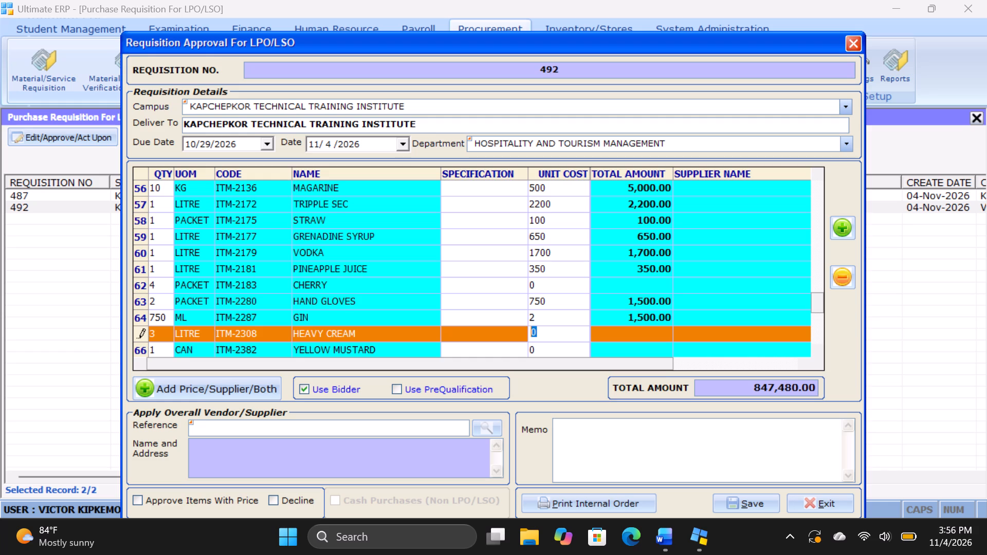
key("8")
type("50")
Set the unit cost of YELLOW MUSTARD (ITM-2382) to 350.
left_click(537, 344)
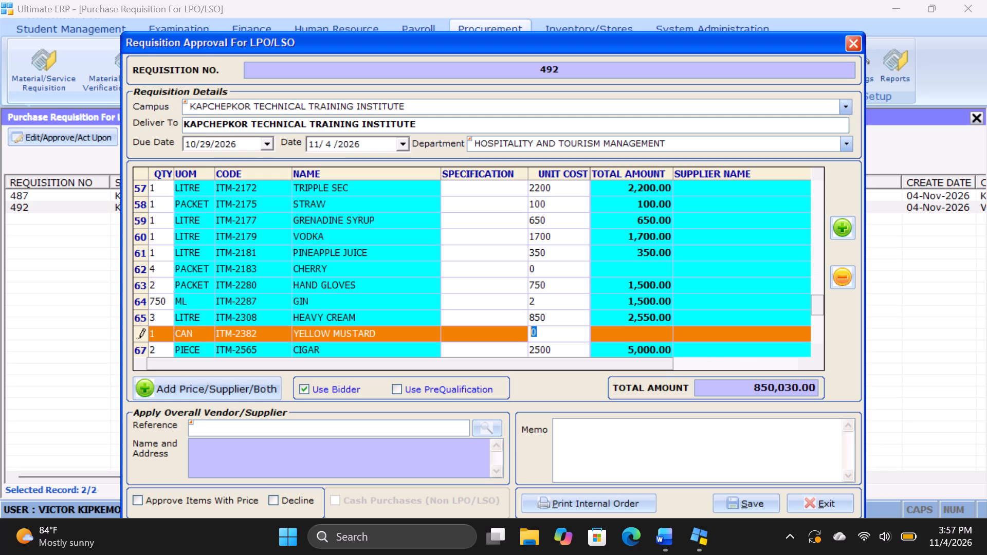
type("350")
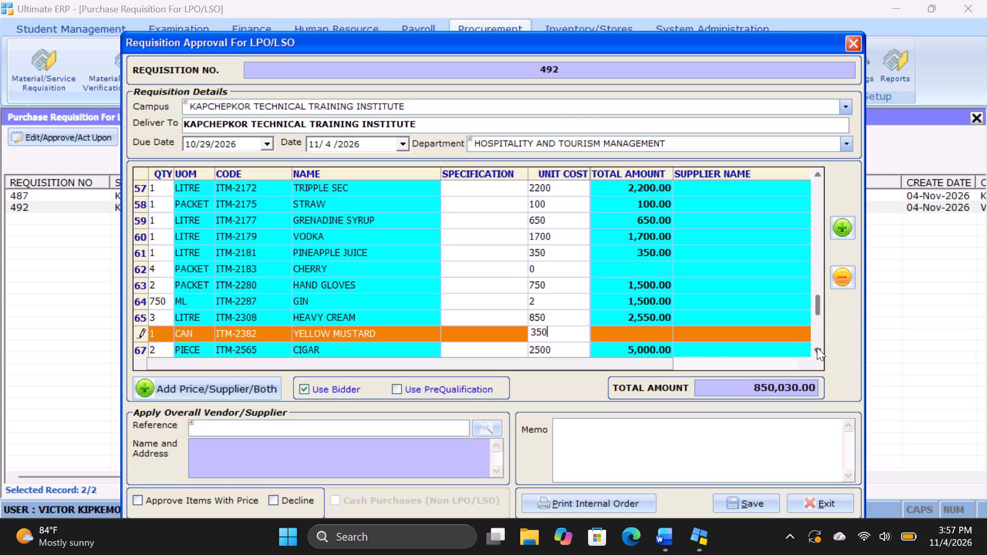
Set the unit cost of CHERRY (ITM-2183) to 250.
left_click(538, 265)
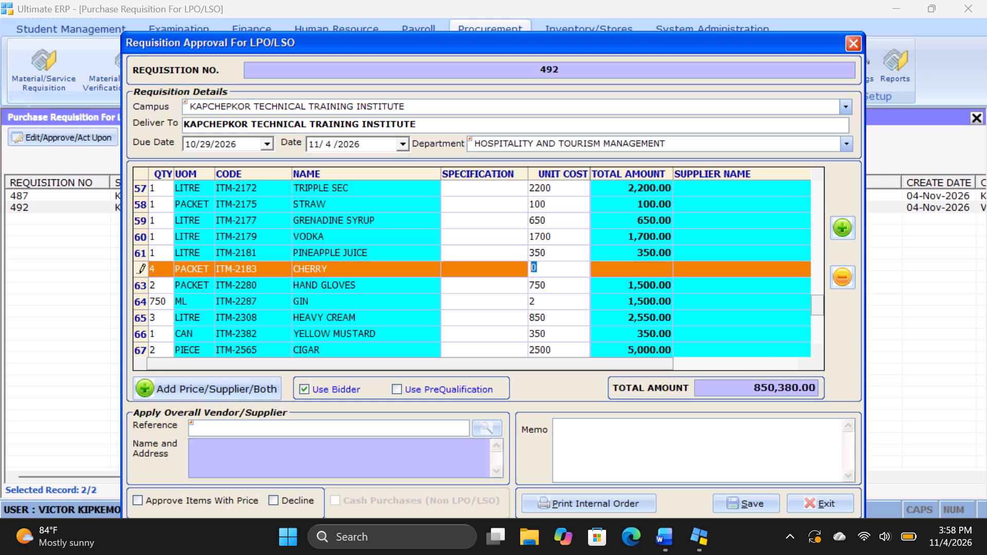
type("250")
double_click(815, 350)
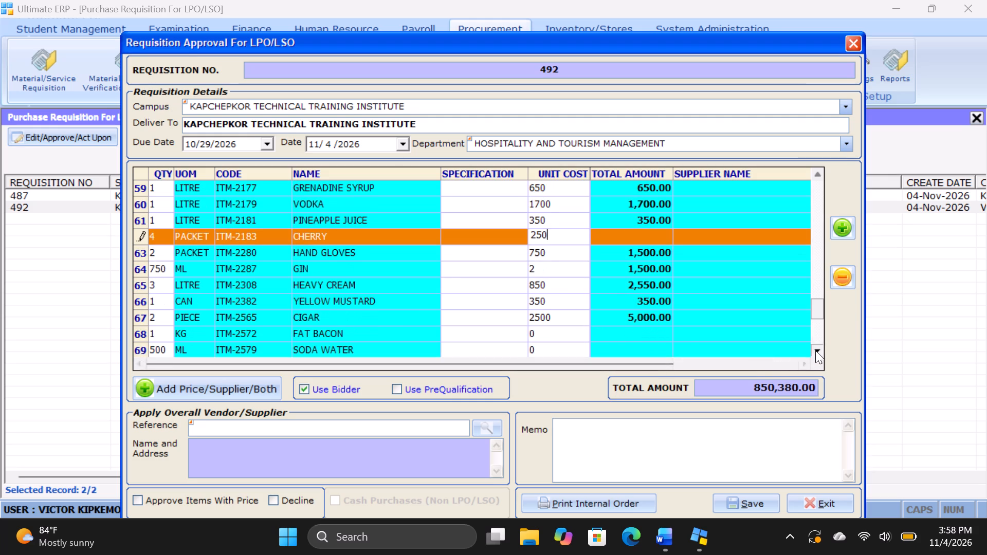
Set the unit cost of SODA WATER (ITM-2579) to 0.2.
double_click(815, 350)
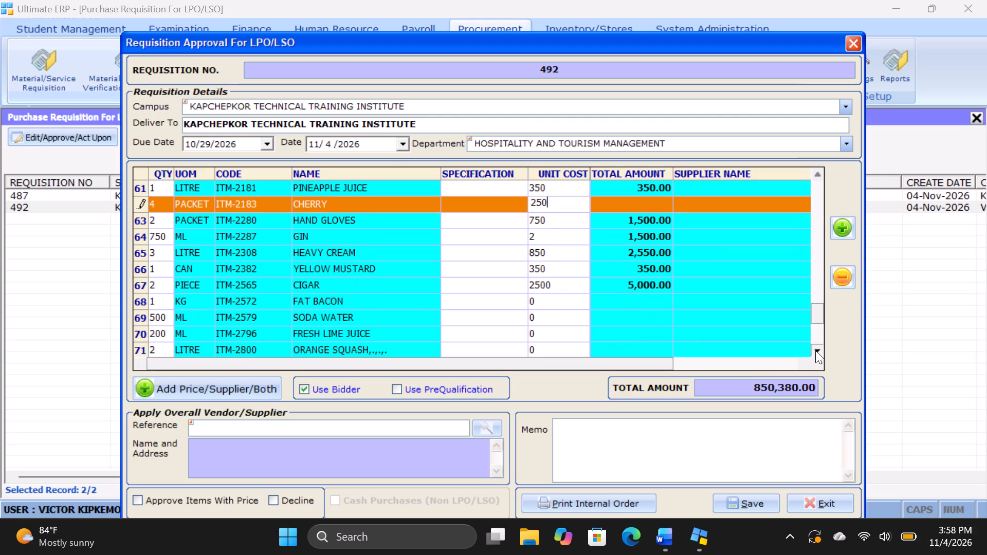
left_click(815, 350)
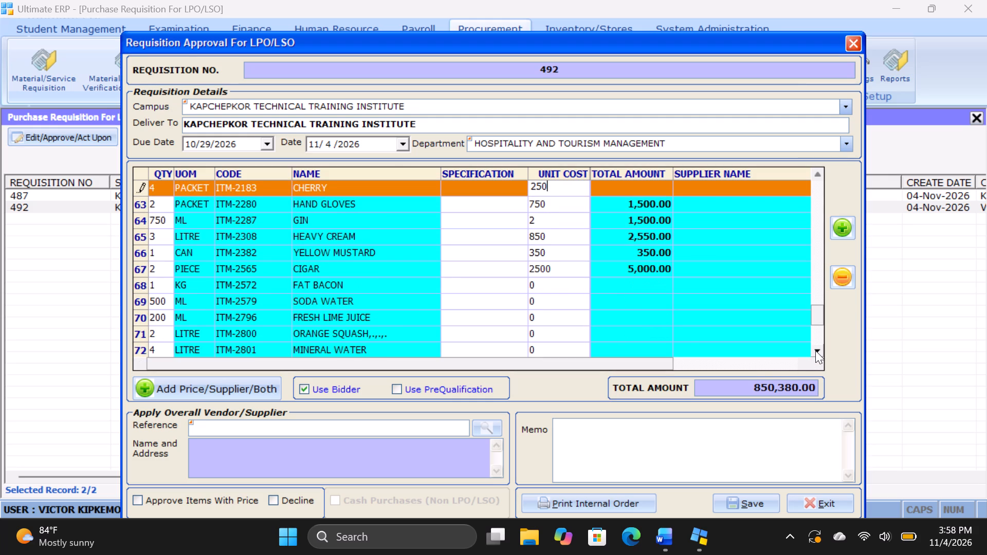
left_click(557, 302)
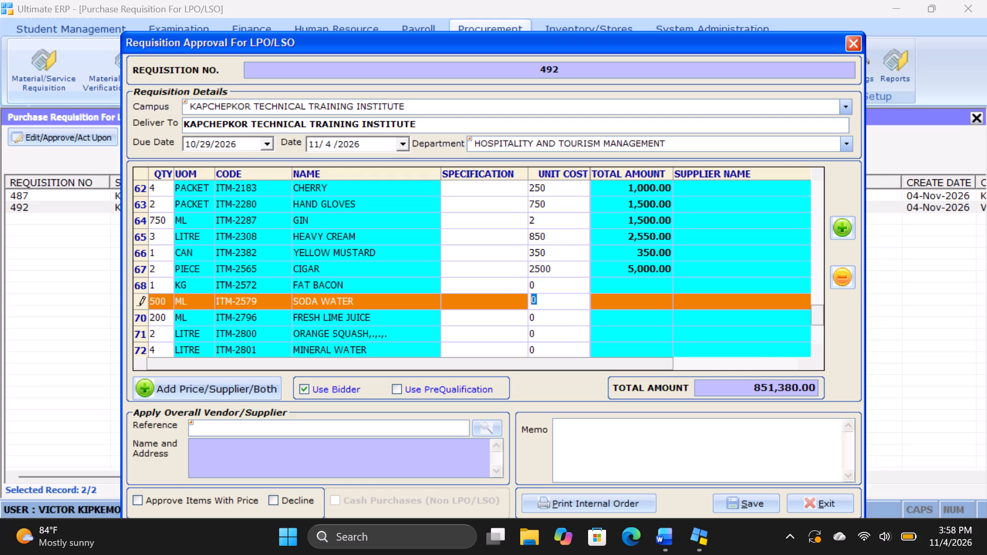
key("0")
type(".2")
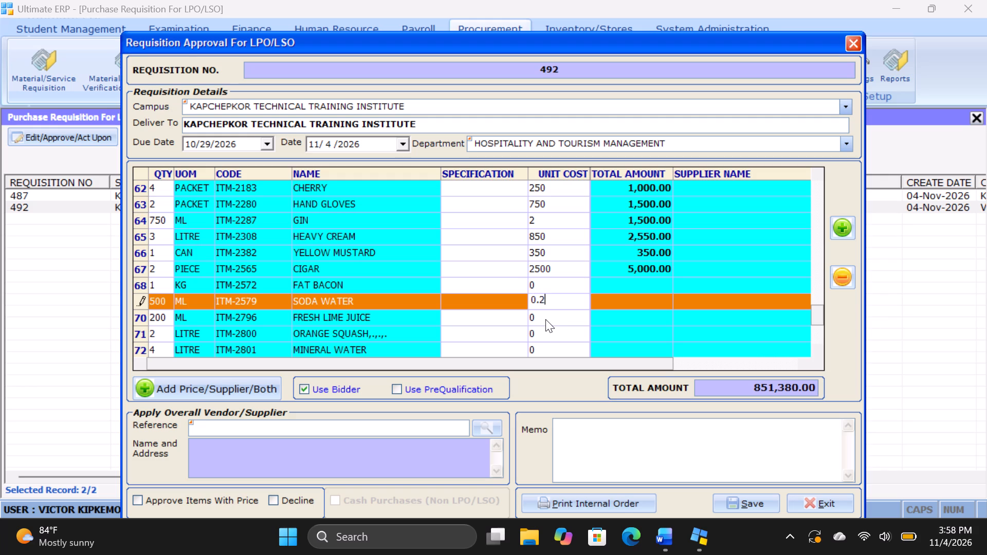
left_click(545, 317)
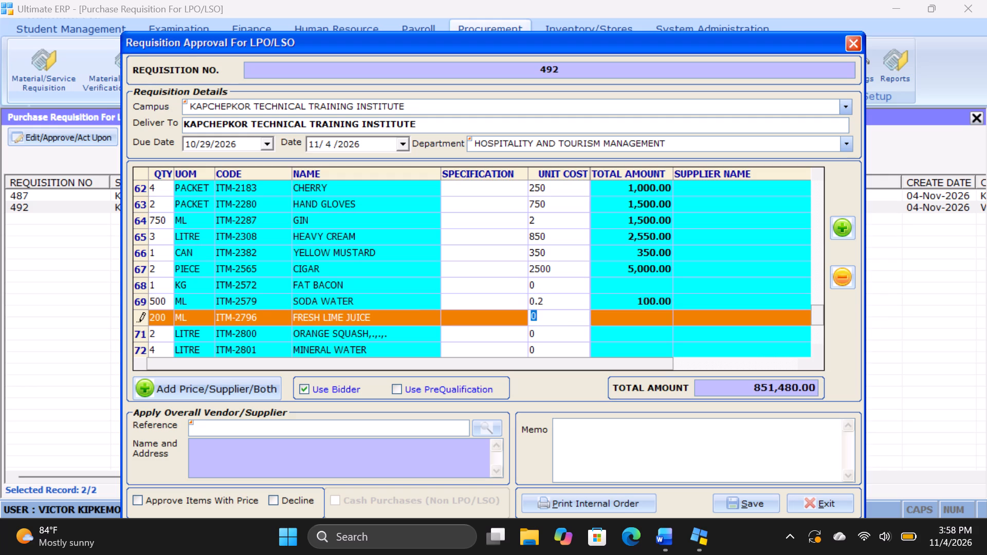
left_click(551, 301)
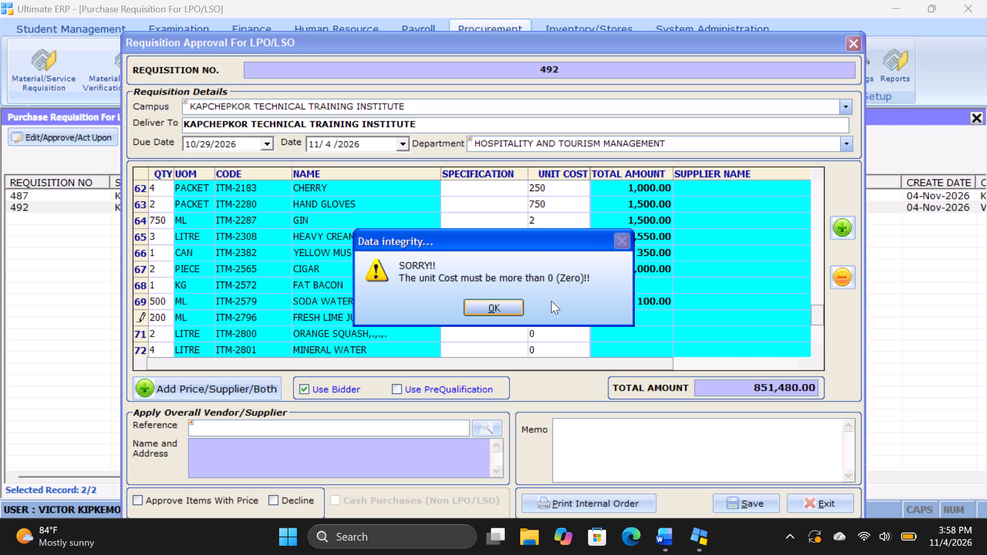
left_click(506, 302)
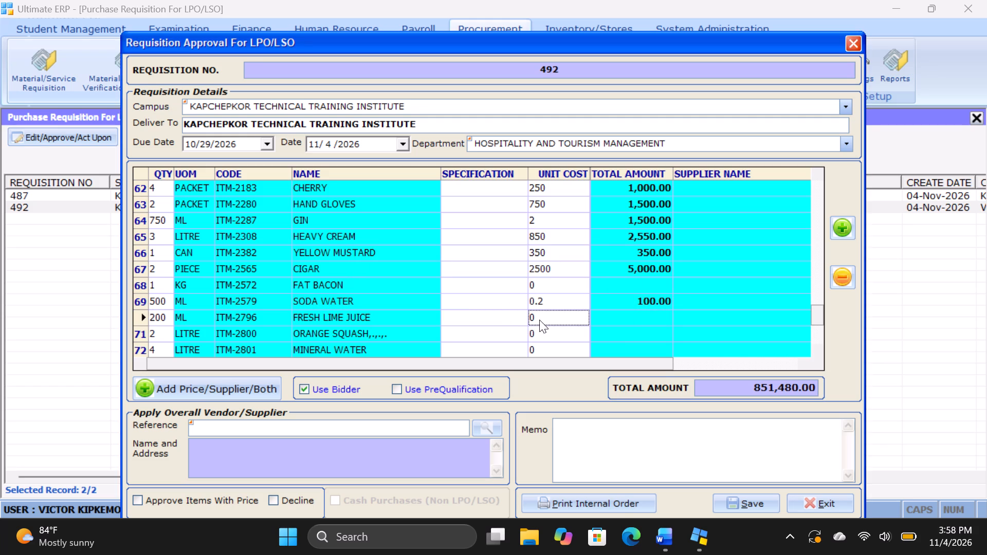
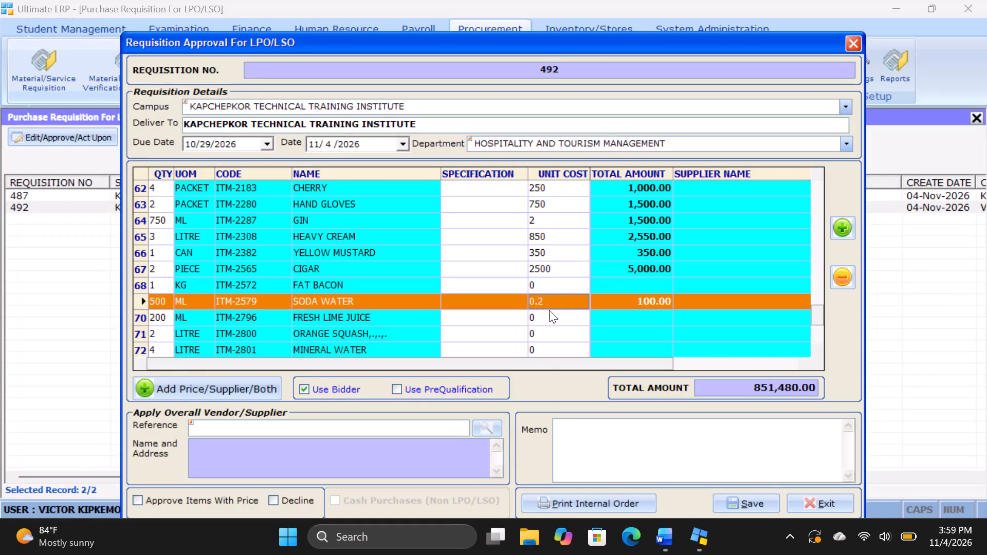
Set the unit cost of FAT BACON (ITM-2572) to 2200.
left_click(536, 283)
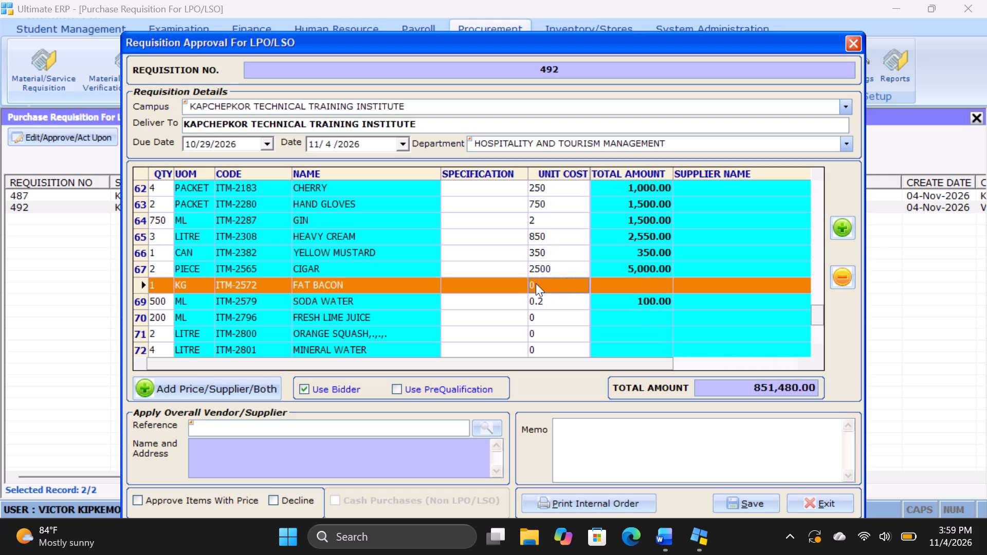
type("22")
type("00")
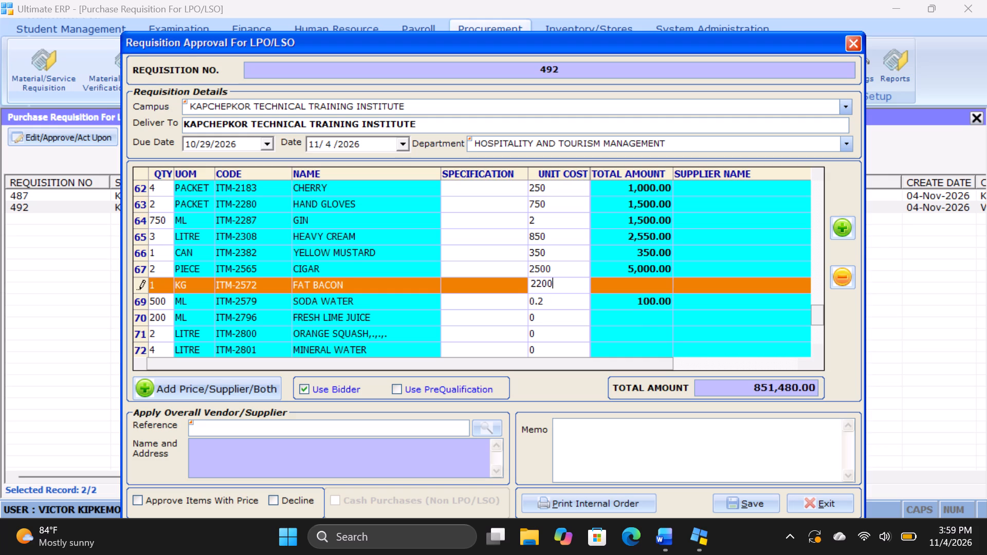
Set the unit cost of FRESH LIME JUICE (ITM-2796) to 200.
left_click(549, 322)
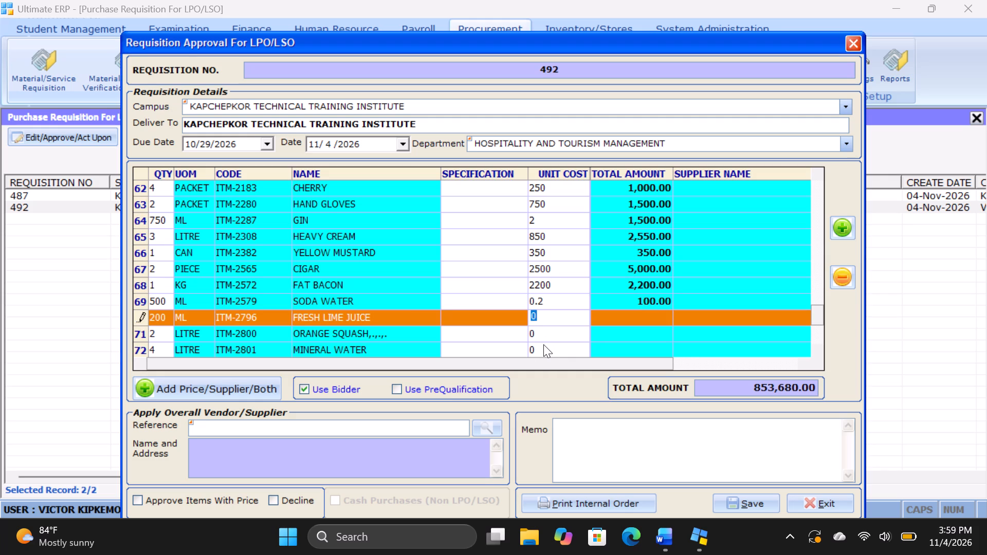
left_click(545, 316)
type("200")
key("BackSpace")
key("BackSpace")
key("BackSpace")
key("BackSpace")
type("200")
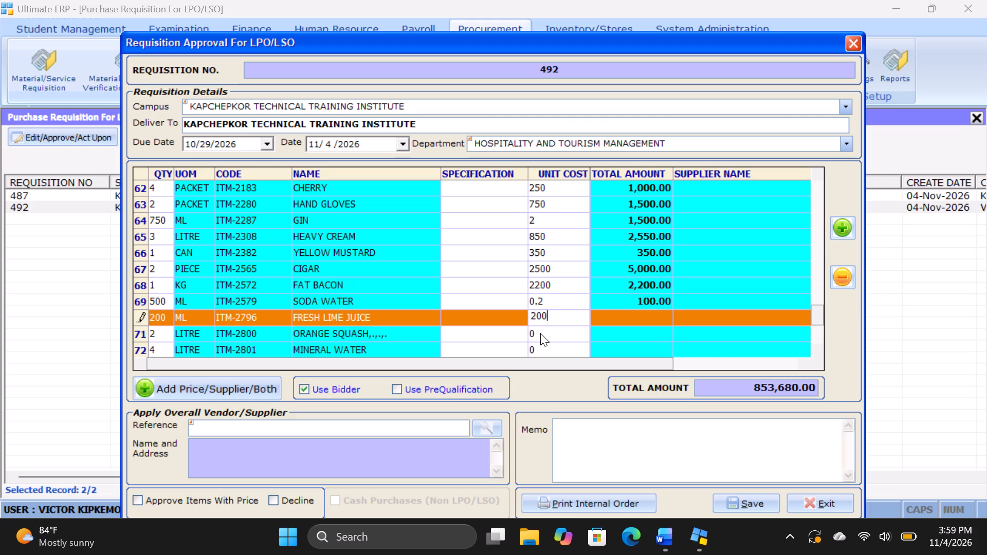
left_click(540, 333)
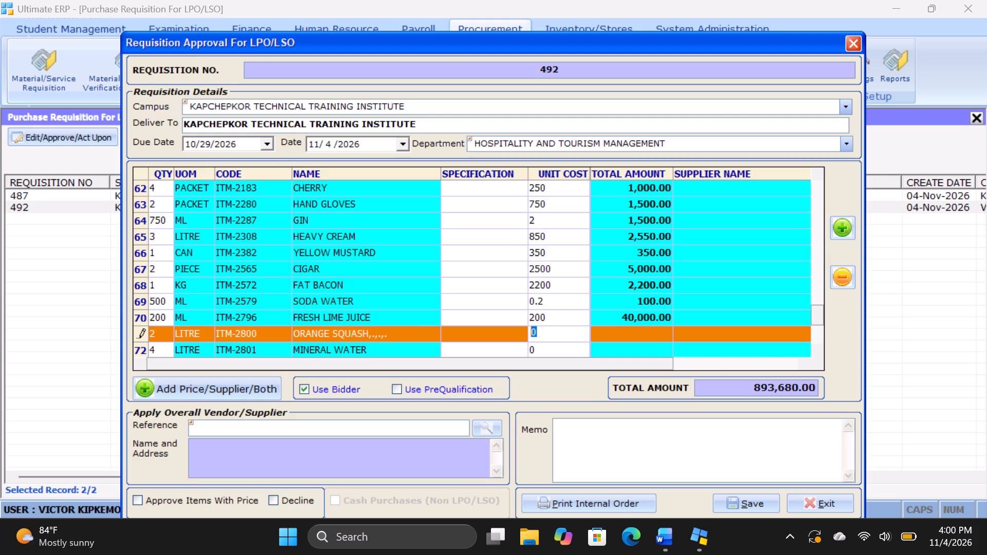
Set the unit cost of FRESH LIME JUICE (ITM-2796) to 1.
left_click(550, 312)
left_click(510, 306)
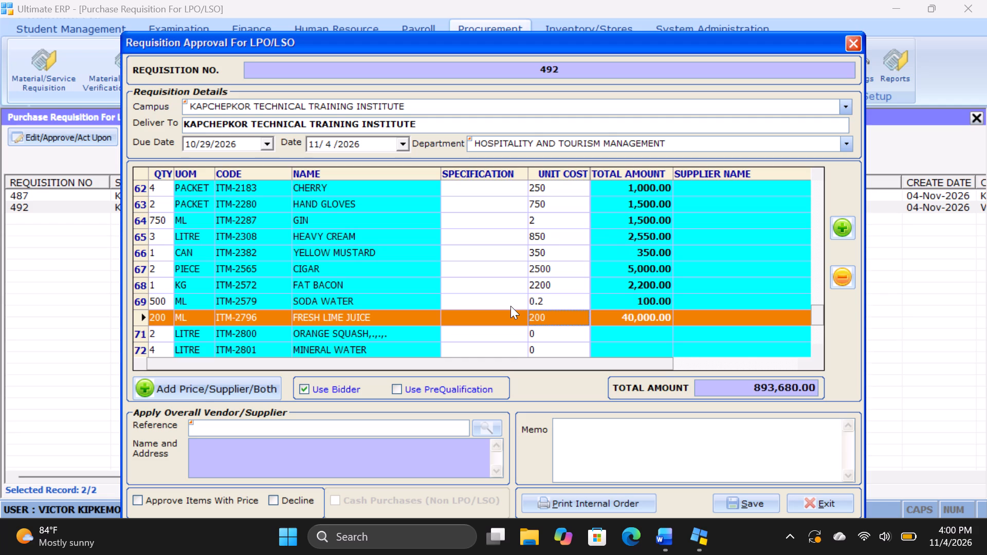
key("BackSpace")
key("1")
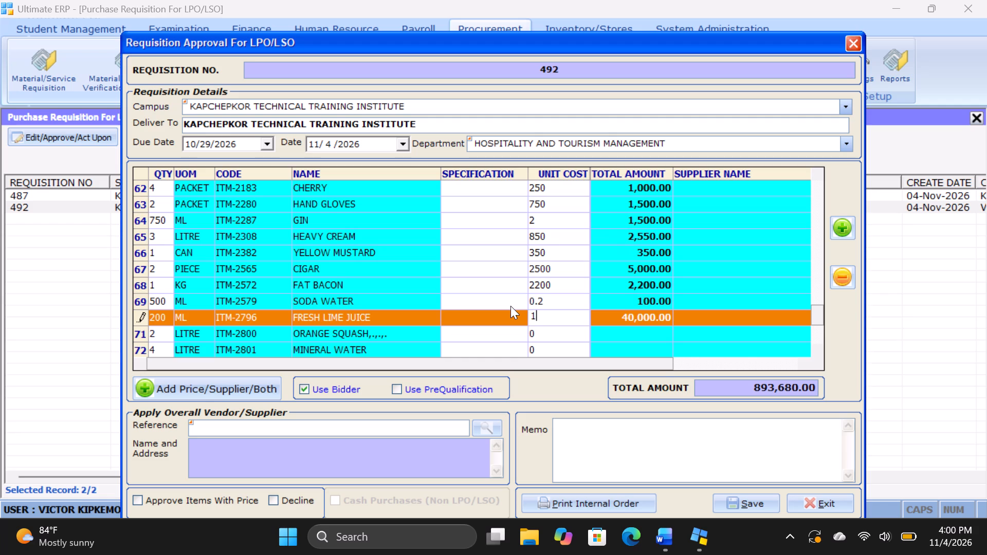
Set the unit cost of ORANGE SQUASH (ITM-2800) to 350.
left_click(543, 331)
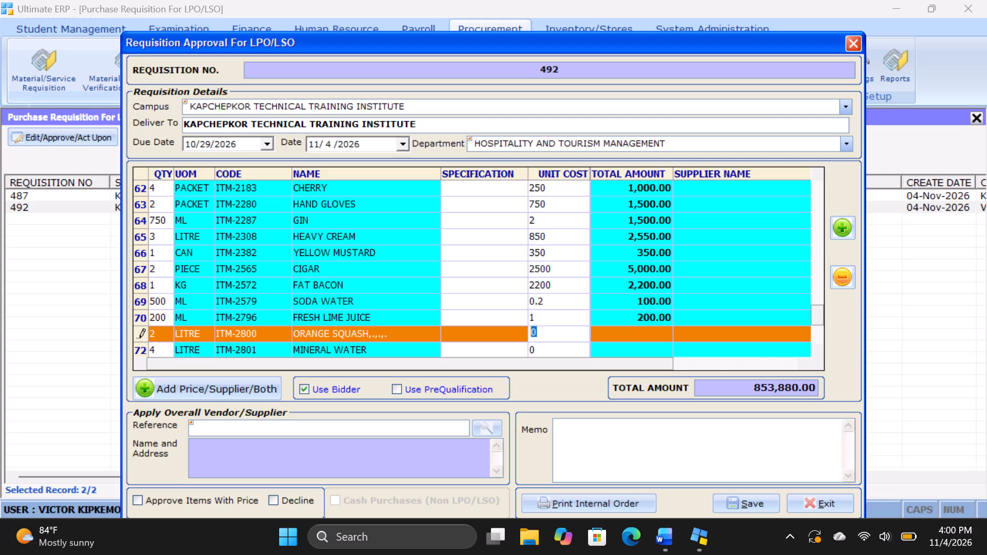
type("350")
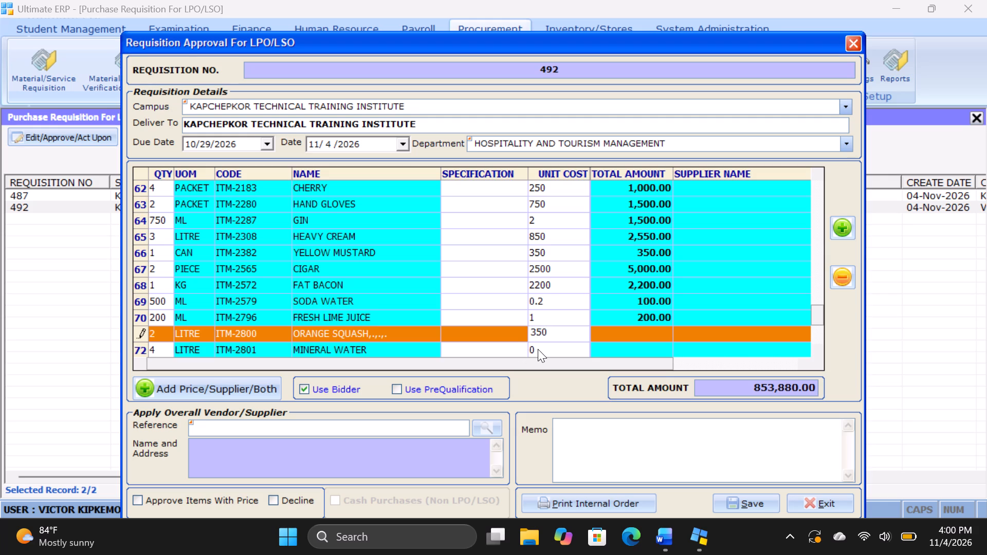
Set the unit cost of MINERAL WATER (ITM-2801) to 80.
left_click(538, 349)
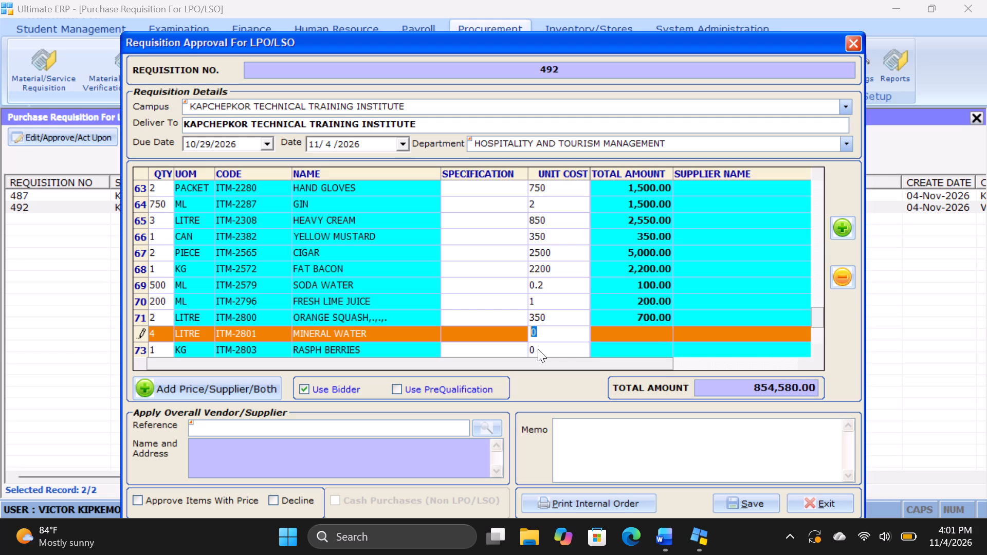
type("80")
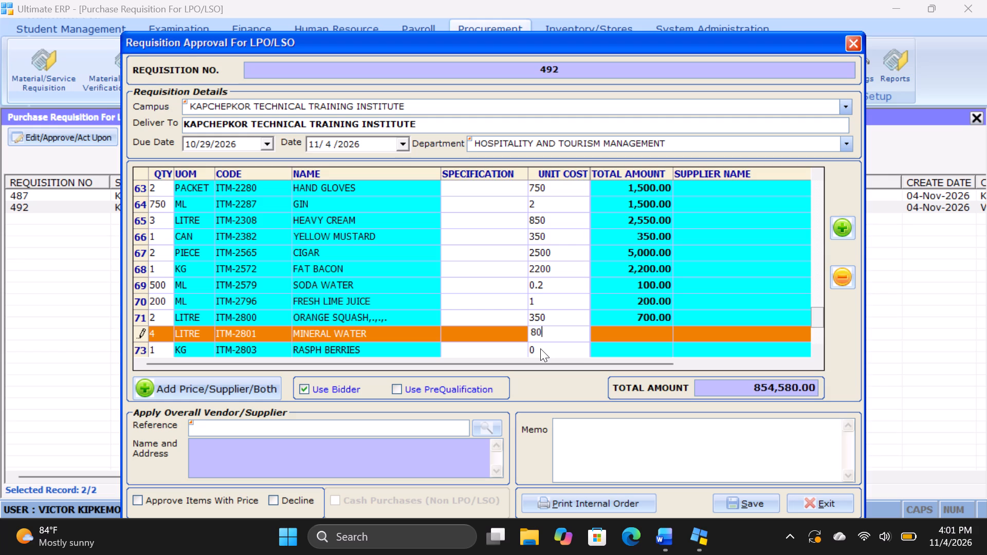
Set the unit cost of BREAD CRUMBS (ITM-2804) to 550.
left_click(540, 348)
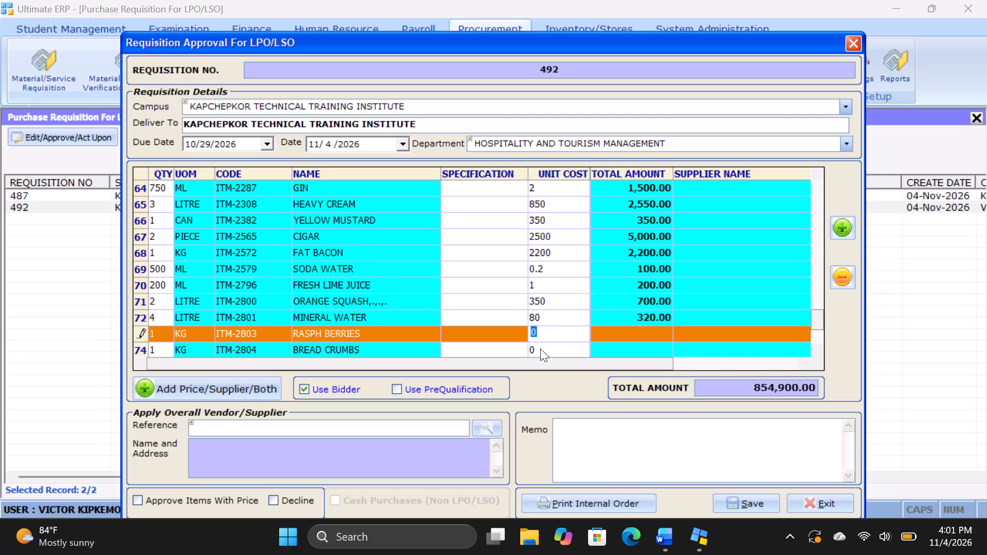
left_click(540, 348)
left_click(501, 309)
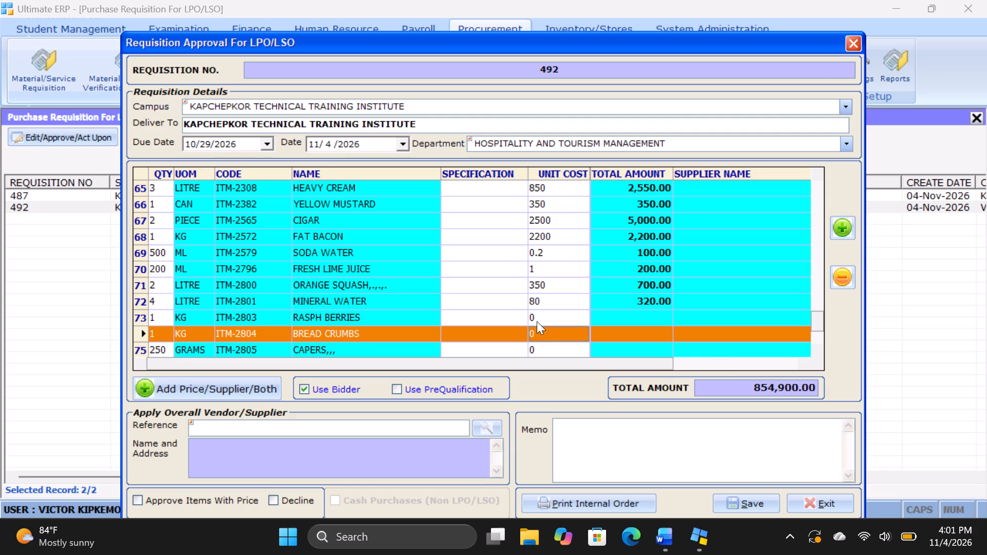
type("550")
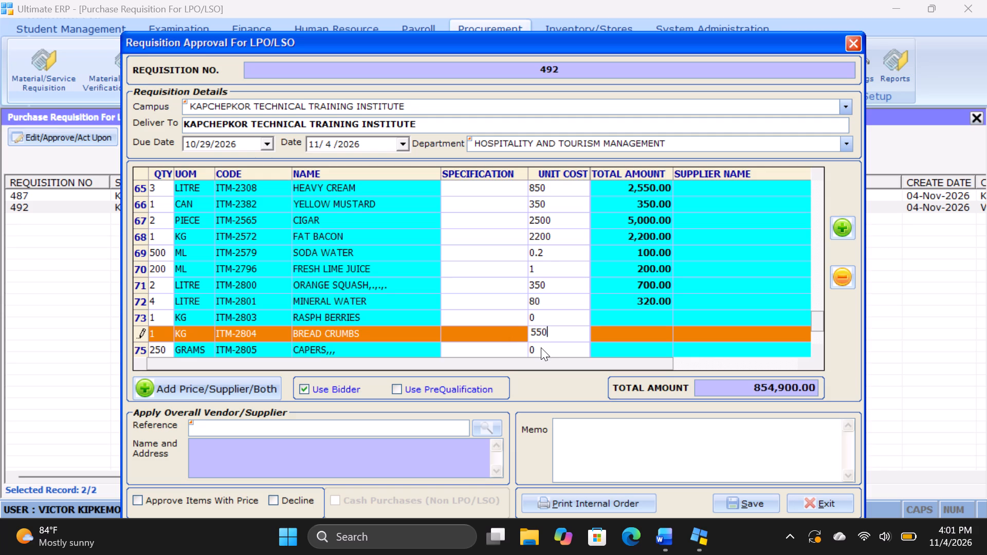
Set the unit cost of RASPH BERRIES (ITM-2803) to 2200.
left_click(538, 313)
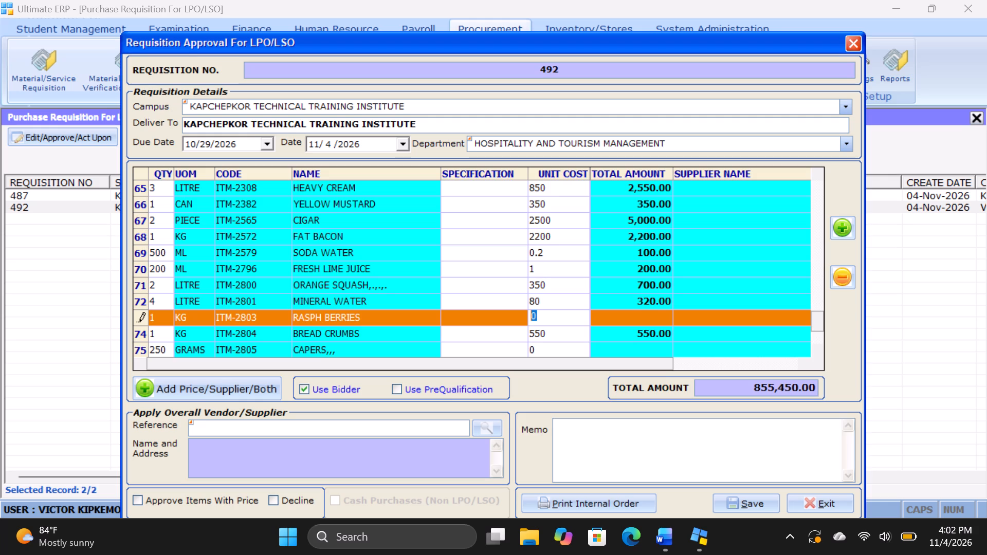
type("2200")
Set the unit cost of CAPERS (ITM-2805) to 2.
left_click(537, 346)
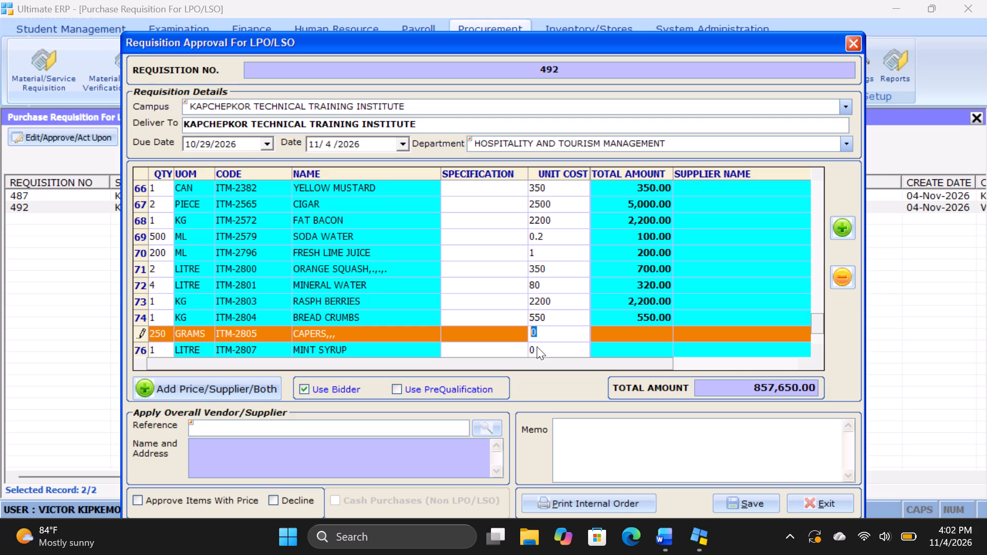
type("550")
key("BackSpace")
key("BackSpace")
key("BackSpace")
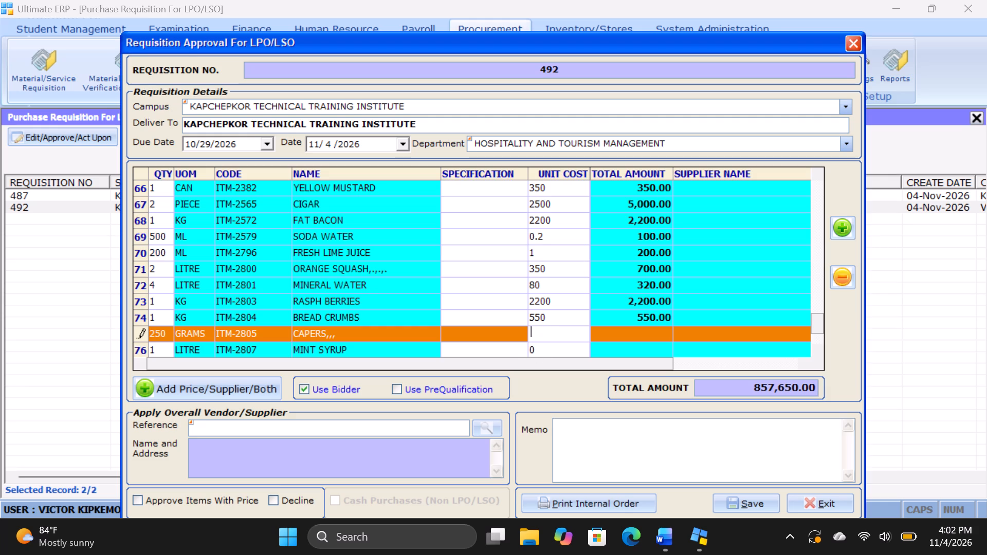
key("2")
Set the unit cost of MINT SYRUP (ITM-2807) to 650.
left_click(540, 348)
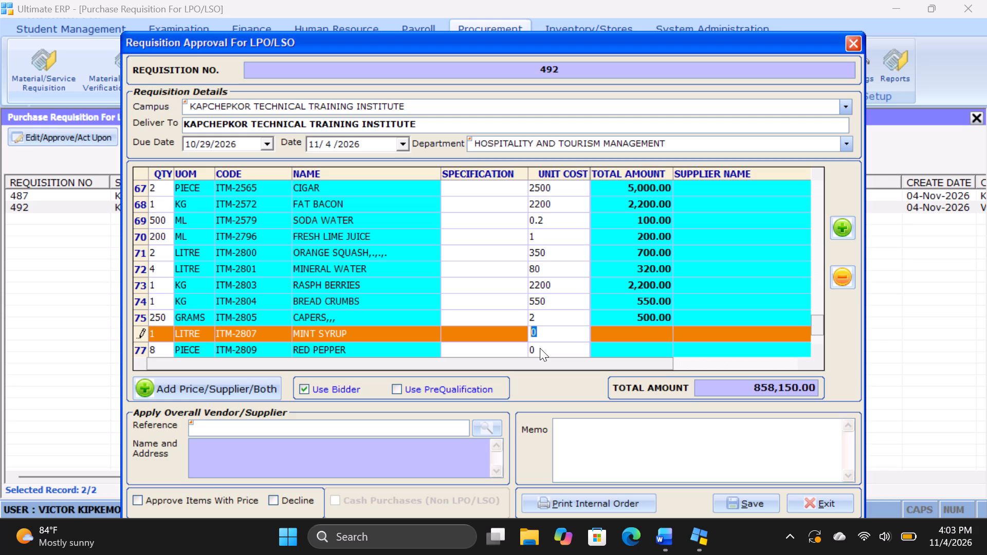
type("650")
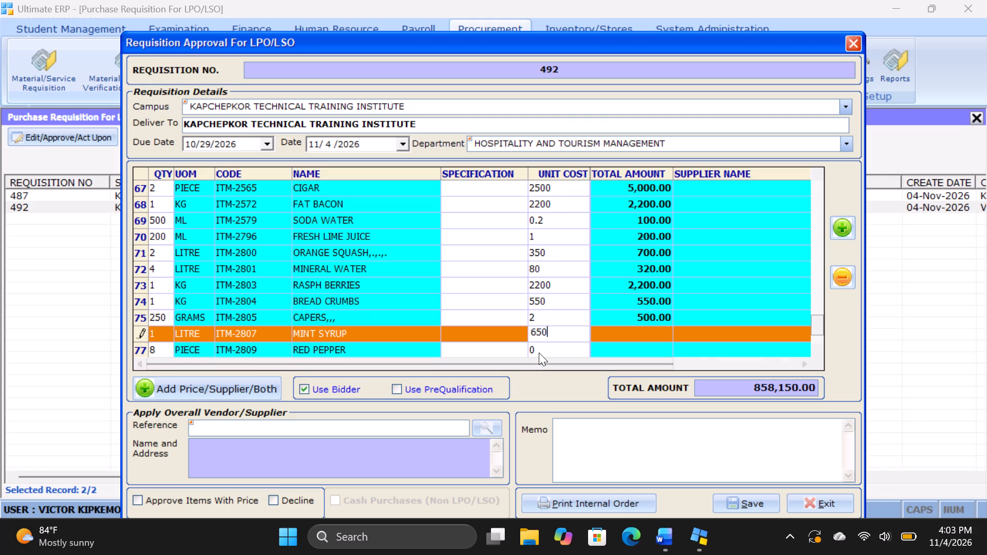
Set the unit cost of RED PEPPER (ITM-2809) to 60.
left_click(539, 353)
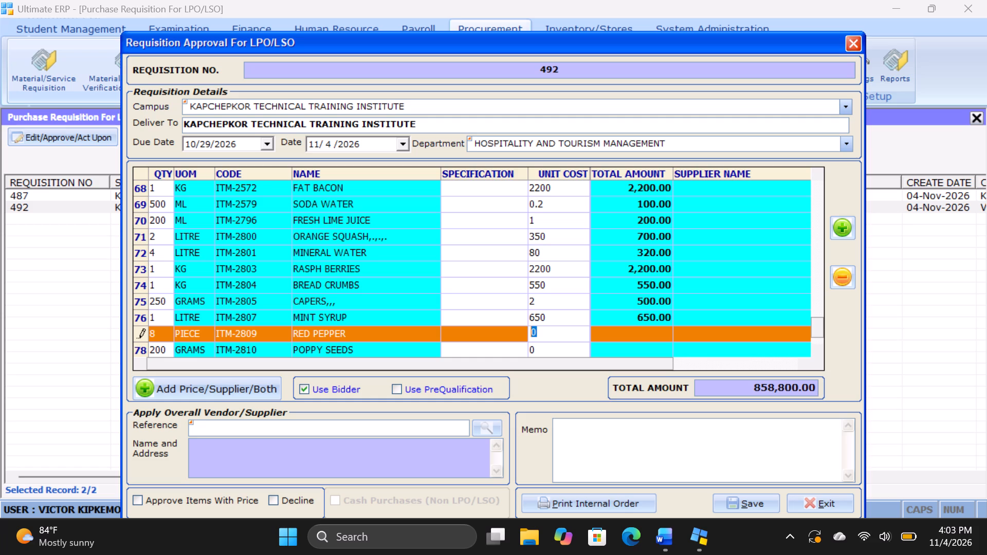
type("50")
key("BackSpace")
key("BackSpace")
type("60")
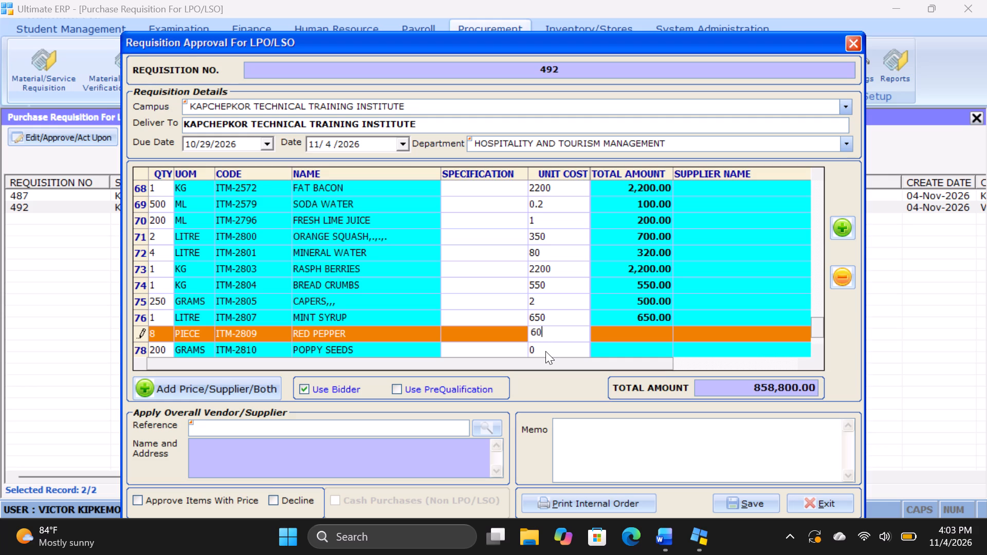
Open the unit cost of POPPY SEEDS (ITM-2810) for editing.
left_click(545, 351)
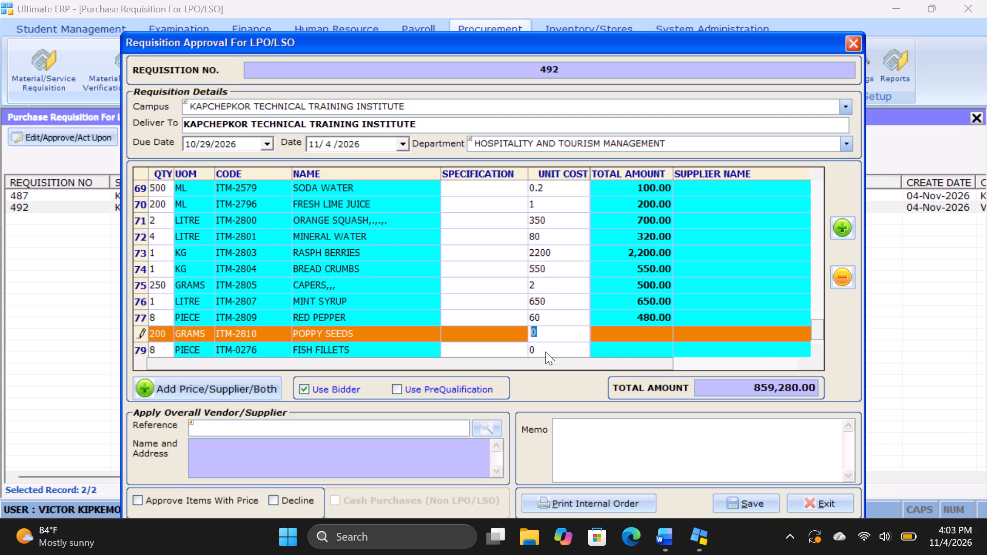
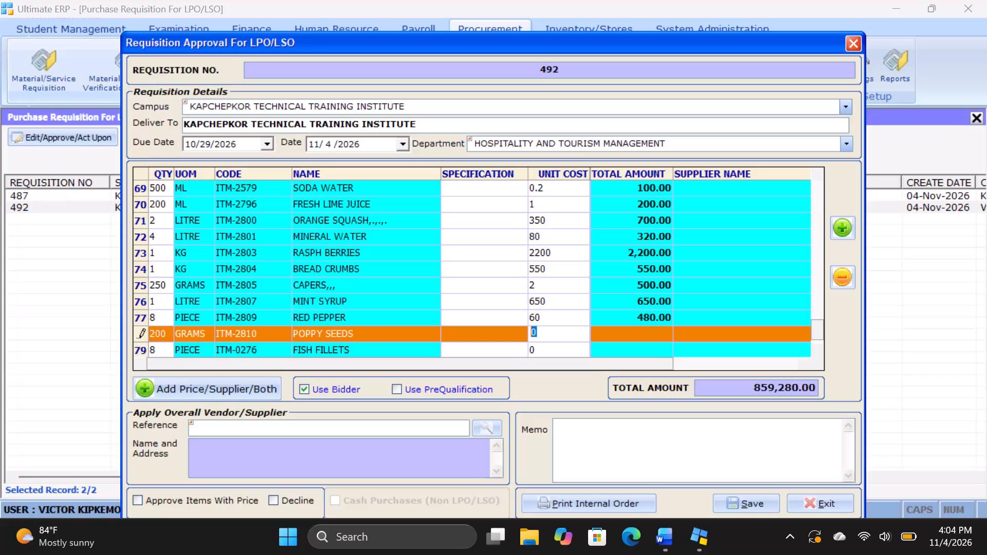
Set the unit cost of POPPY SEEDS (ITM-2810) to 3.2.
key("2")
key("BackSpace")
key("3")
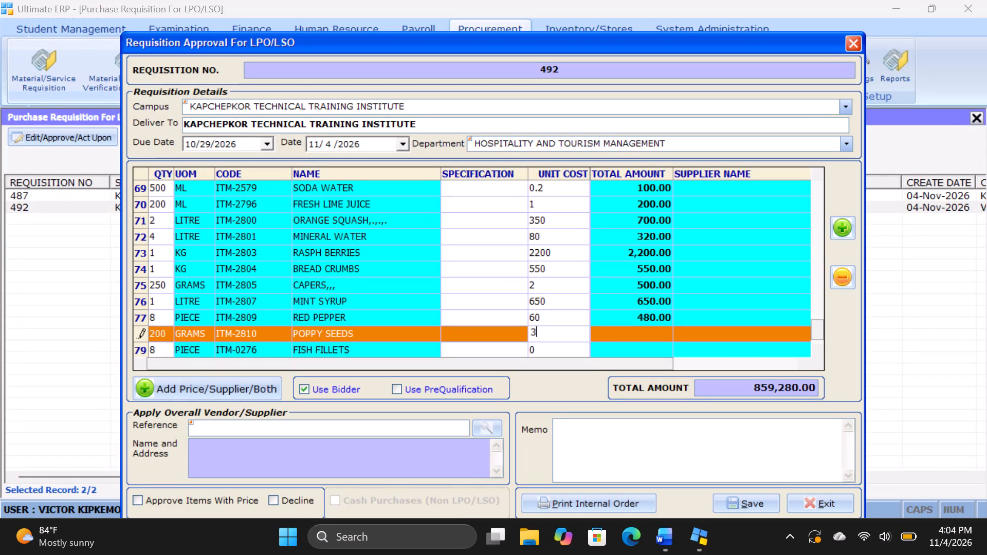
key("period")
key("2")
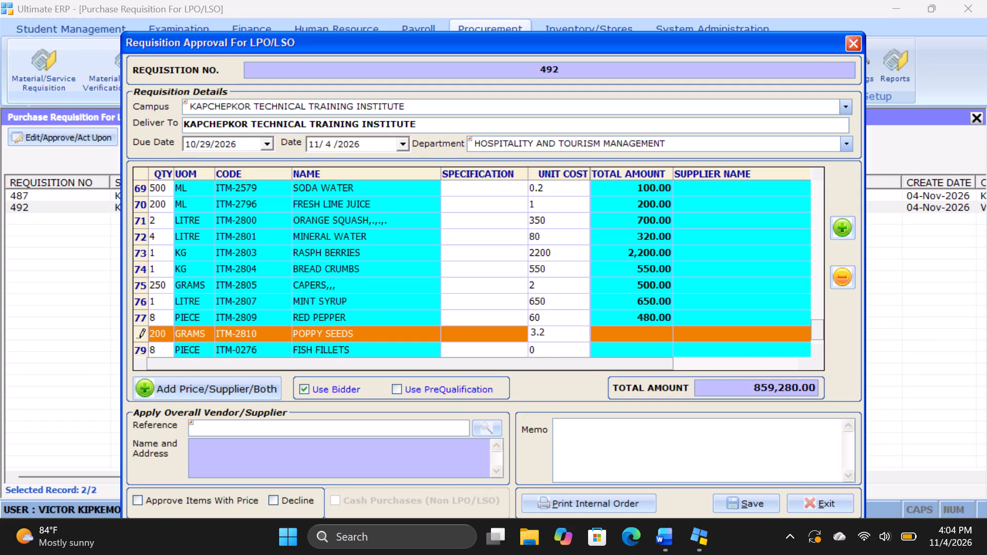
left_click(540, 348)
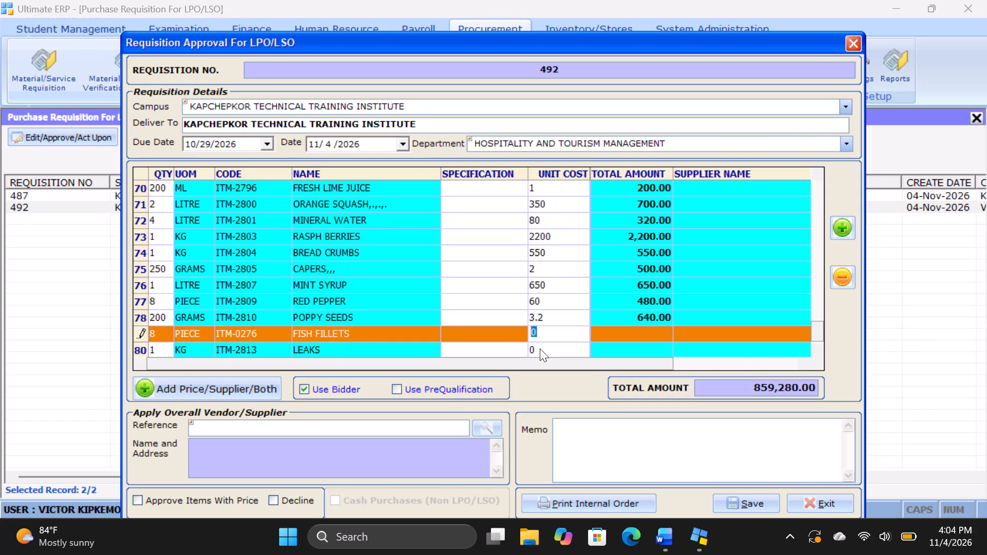
Set the unit cost of POPPY SEEDS (ITM-2810) to 3.6.
left_click(547, 315)
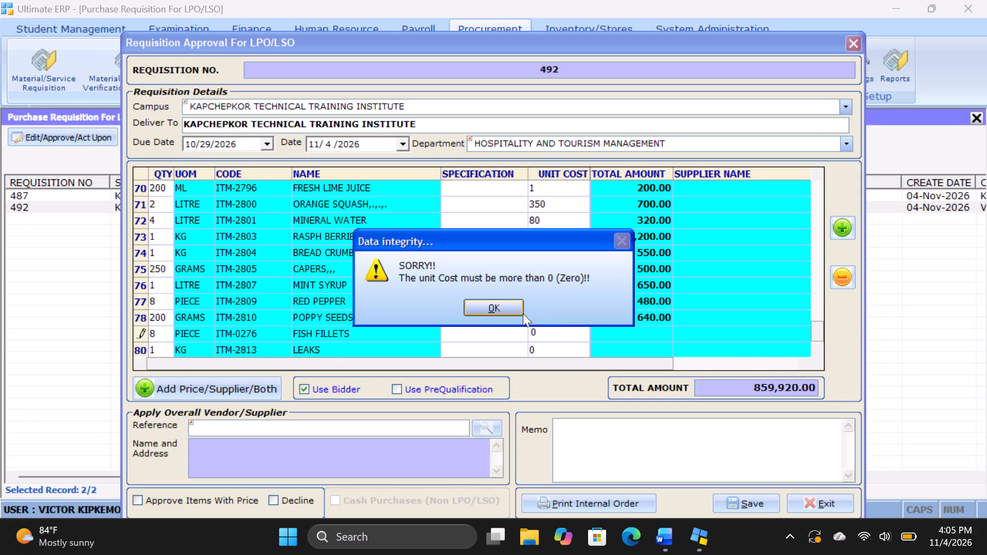
left_click(515, 305)
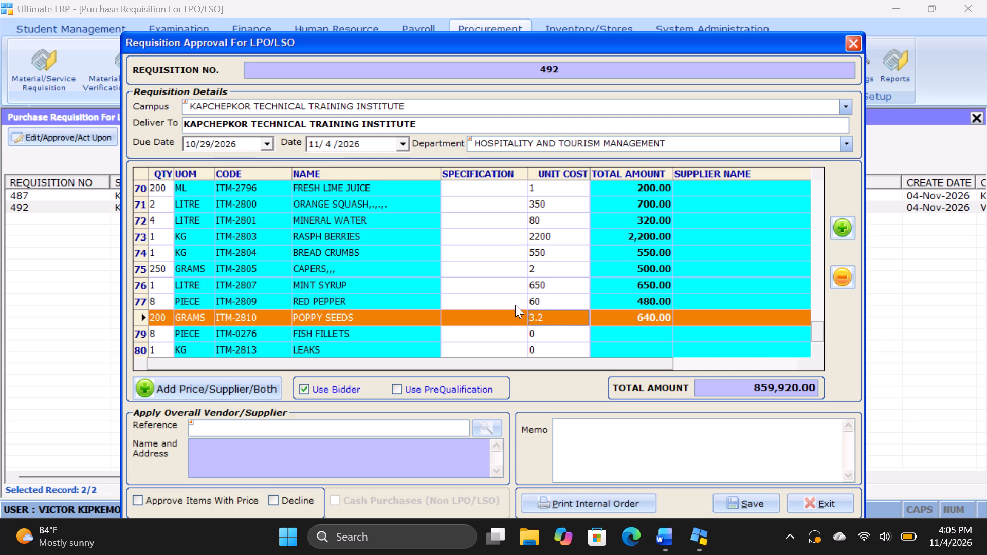
key("3")
key("period")
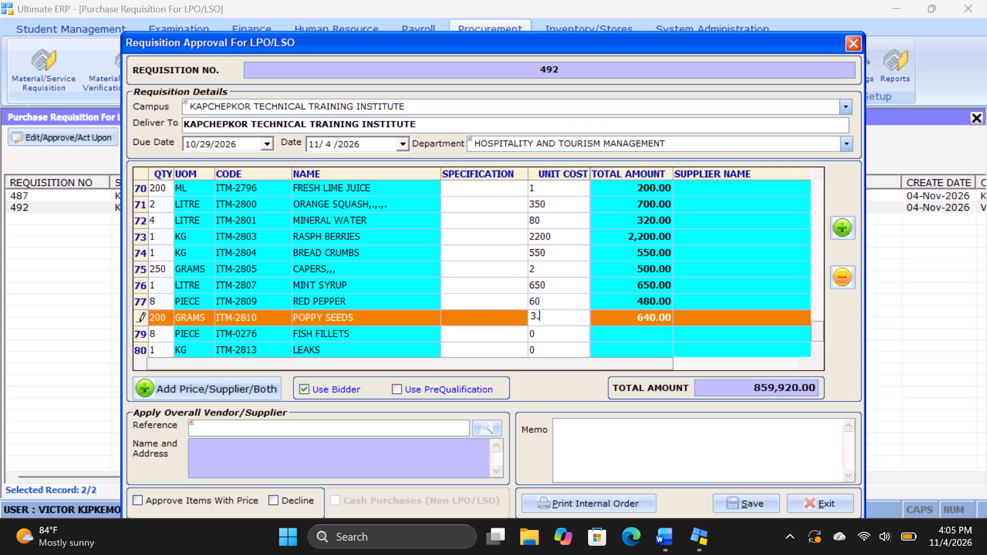
key("6")
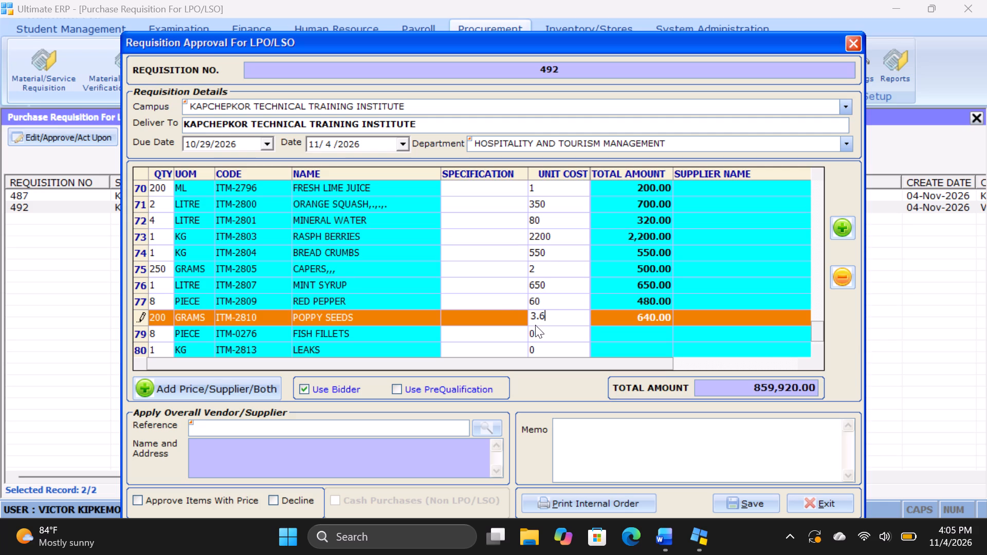
left_click(542, 335)
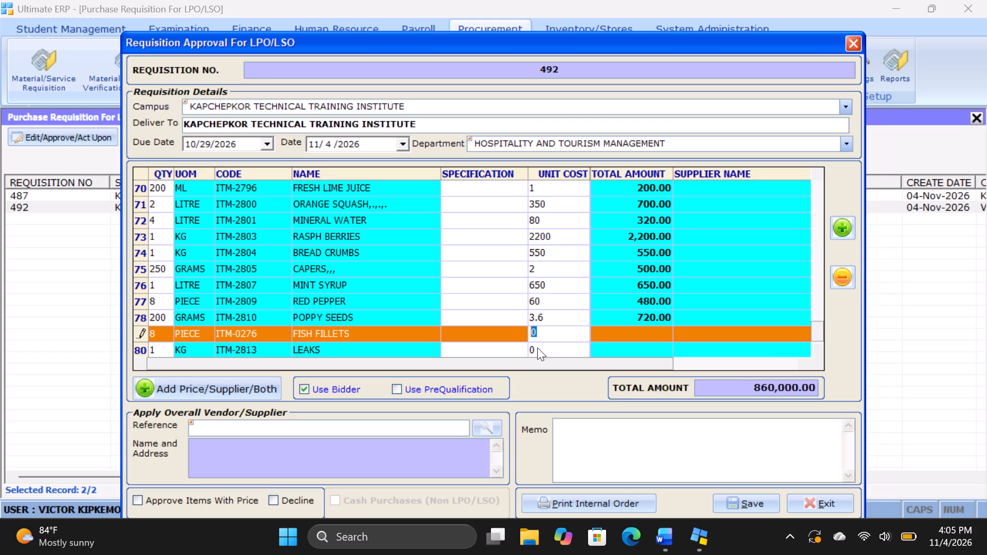
Set the unit cost of LEAKS (ITM-2813) to 300.
left_click(537, 350)
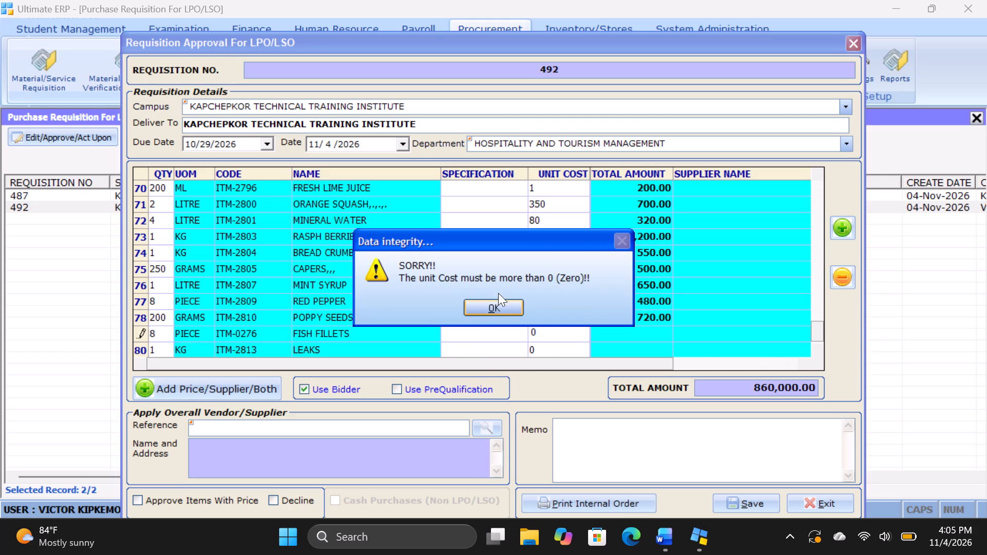
left_click(499, 305)
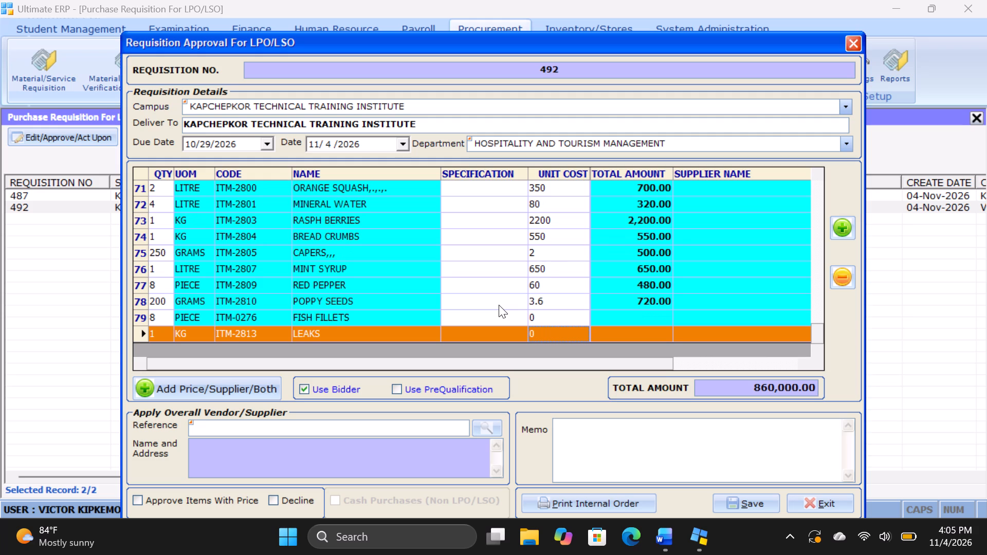
key("3")
type("00")
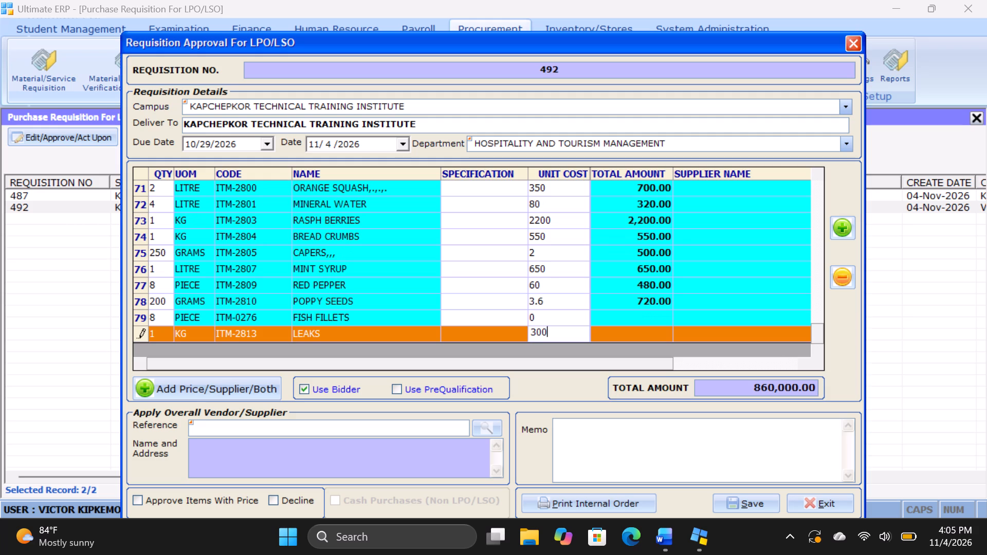
key("Down")
key("Down")
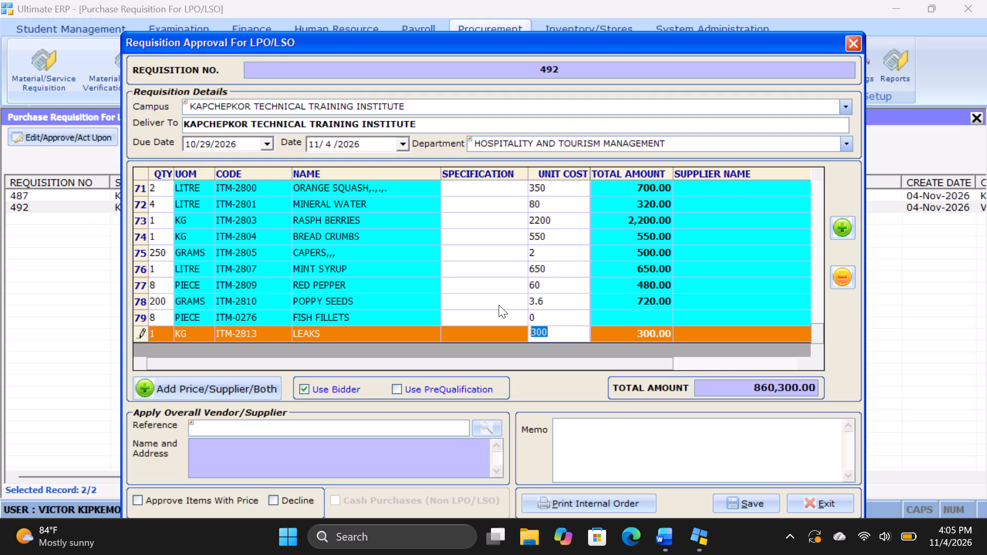
Open the unit cost of FISH FILLETS (ITM-0276) for editing.
left_click(546, 317)
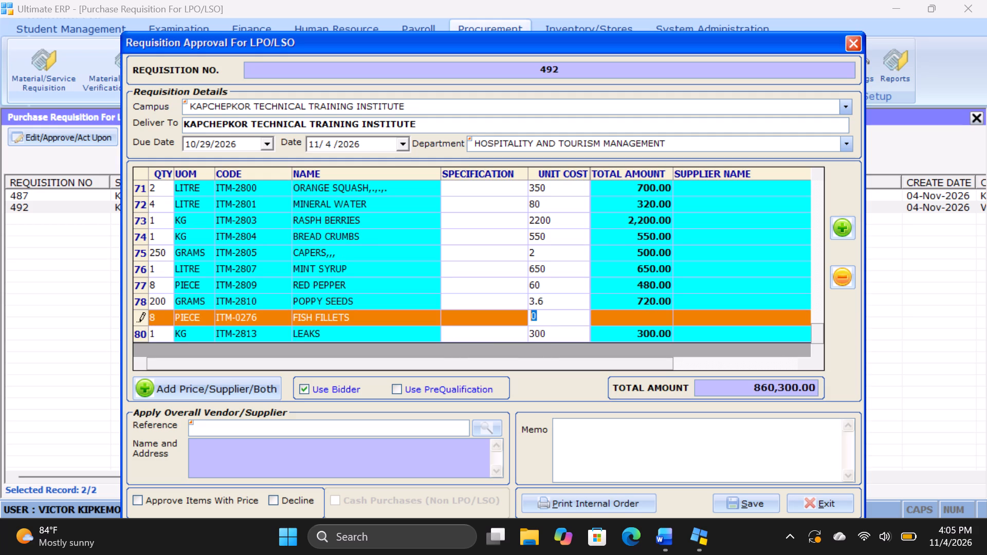
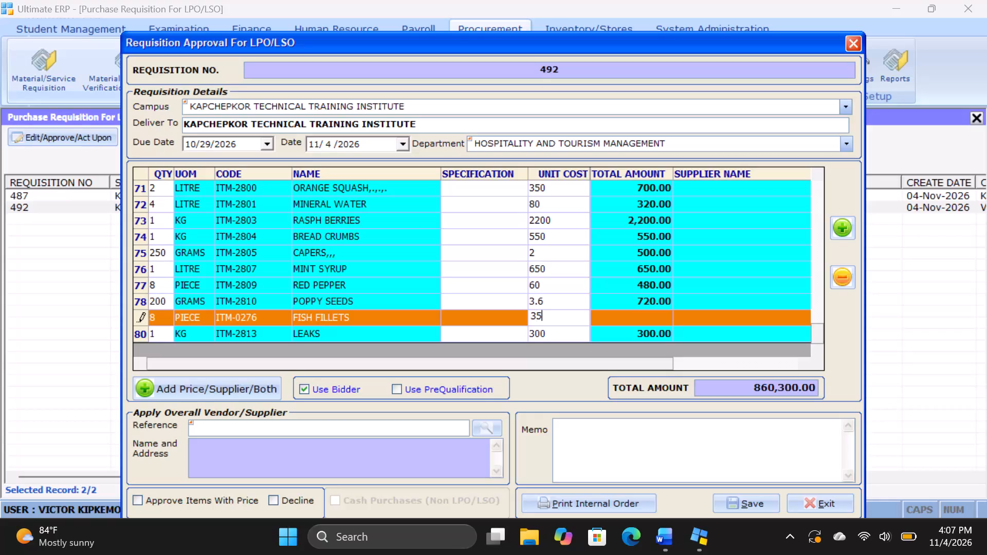
Set the unit cost of FISH FILLETS (ITM-0276) to 350.
key("0")
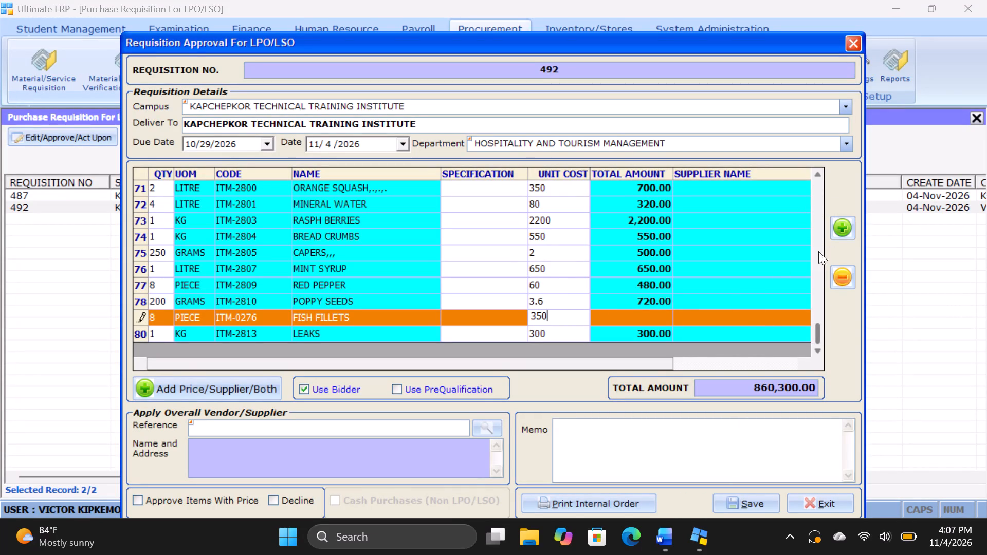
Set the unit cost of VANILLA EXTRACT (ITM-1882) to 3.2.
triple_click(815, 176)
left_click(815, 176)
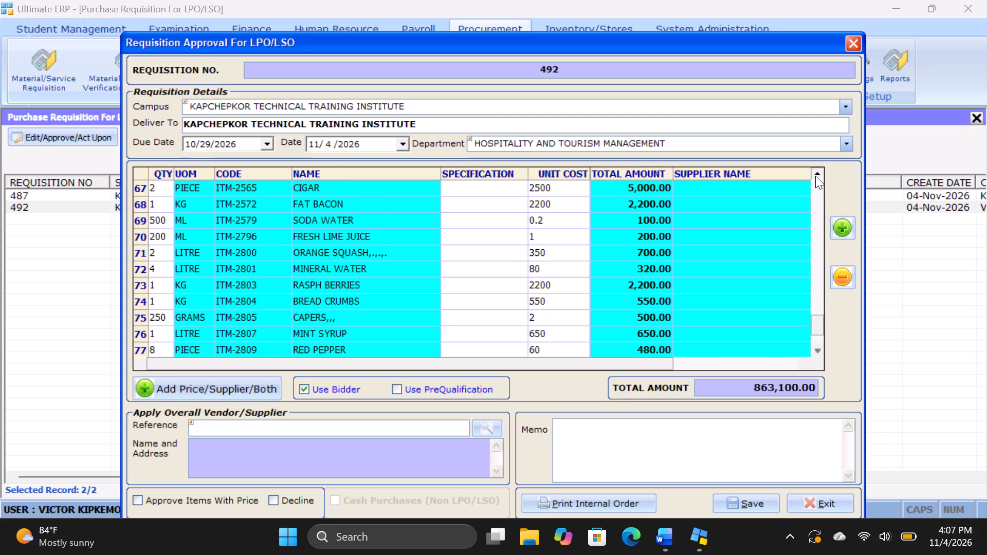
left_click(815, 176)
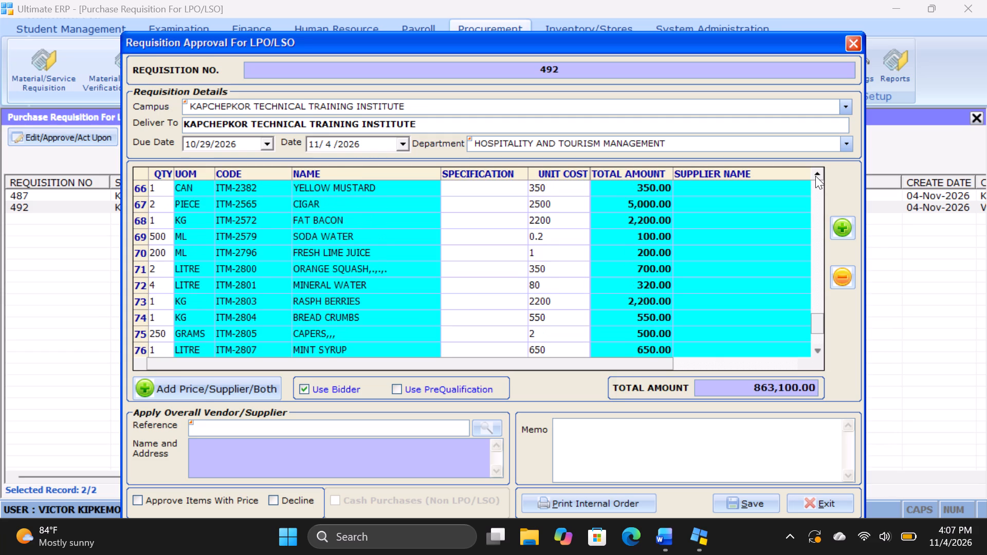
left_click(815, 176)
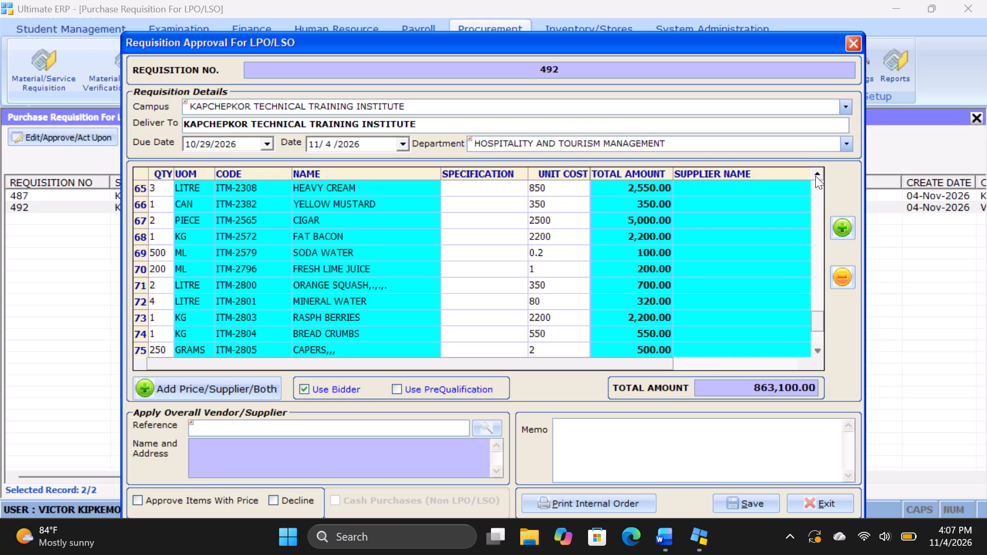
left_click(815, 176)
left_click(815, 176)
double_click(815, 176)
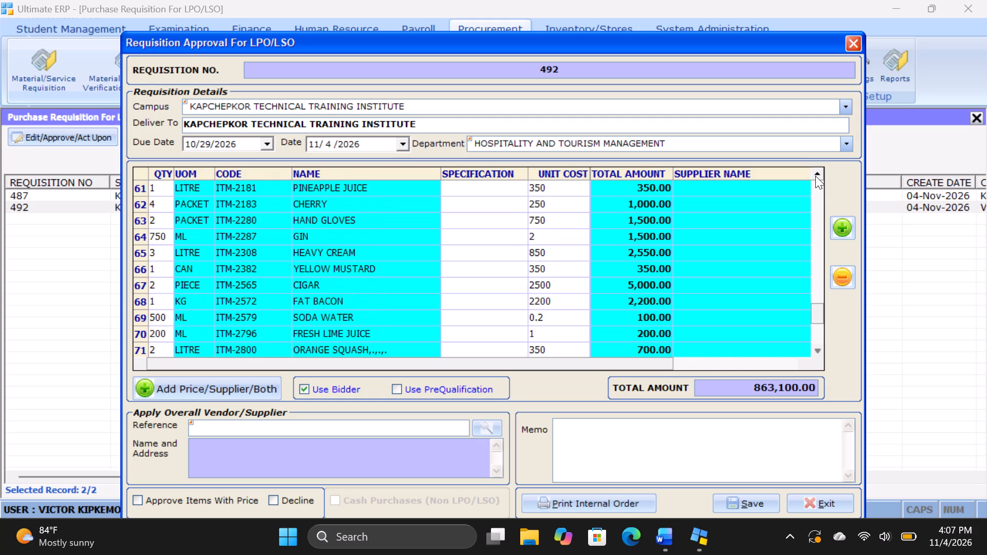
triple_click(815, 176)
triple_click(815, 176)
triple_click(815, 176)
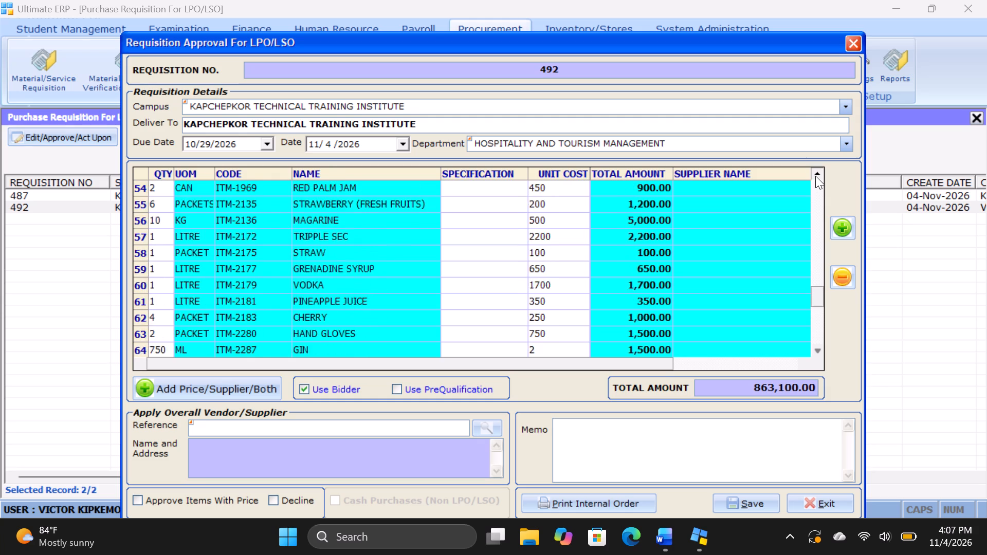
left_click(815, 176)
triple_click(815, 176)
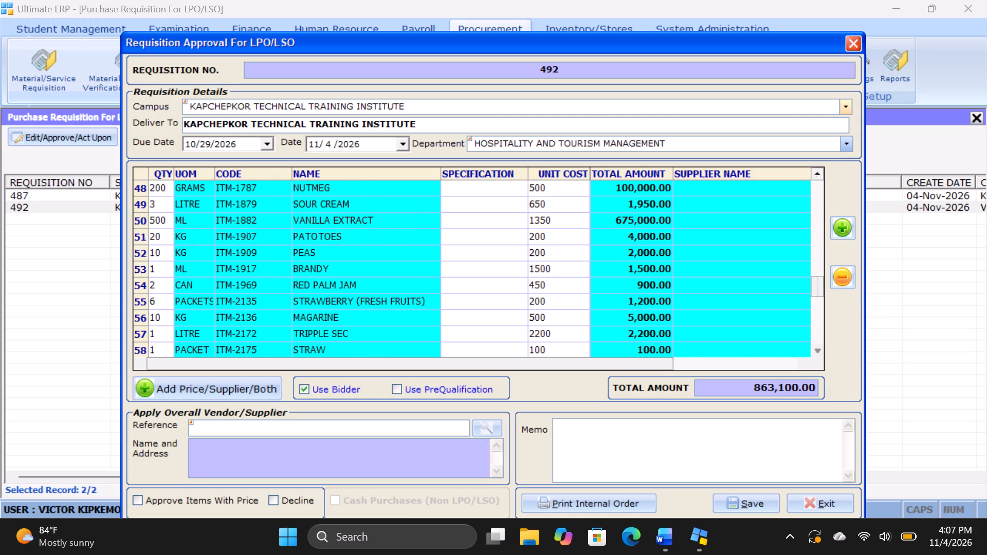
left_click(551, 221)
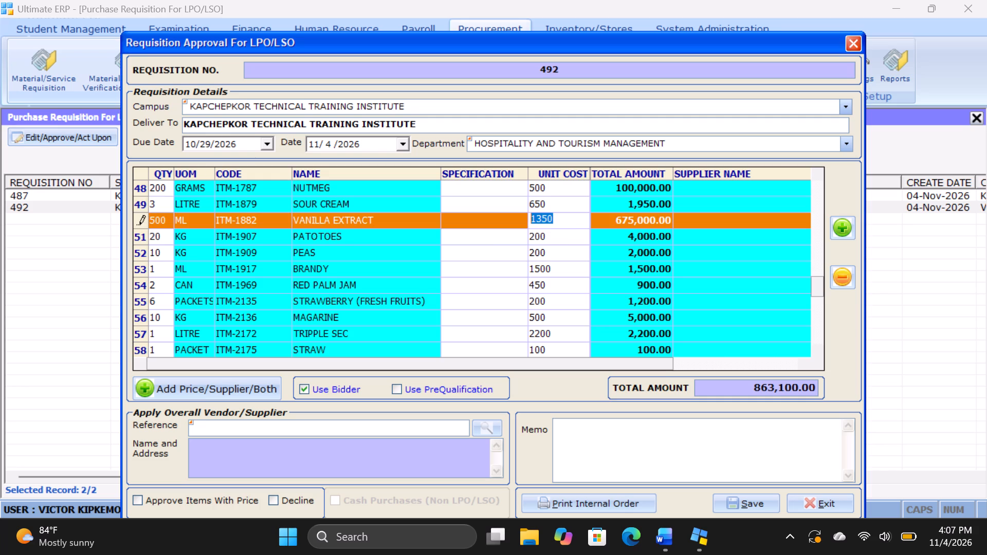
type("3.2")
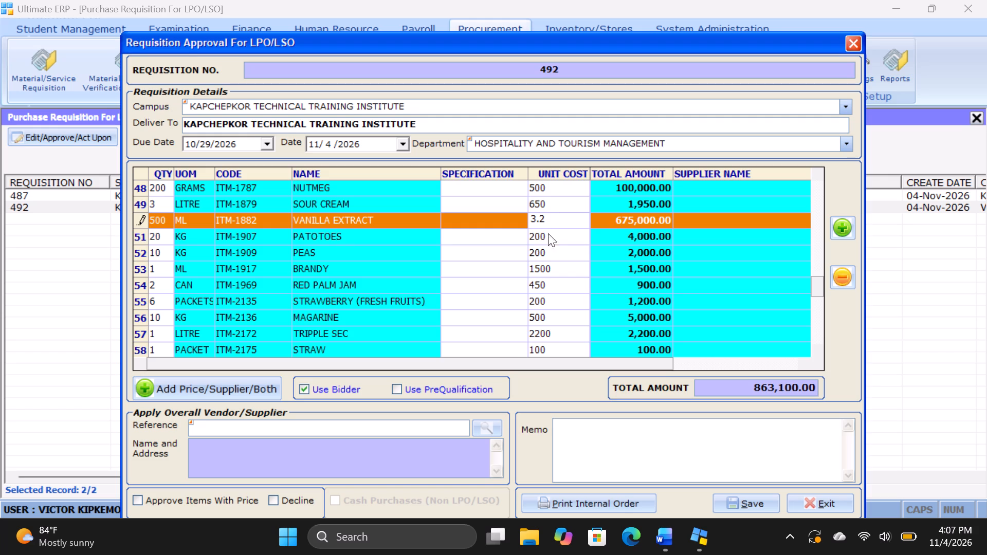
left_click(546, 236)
Set the unit cost of VANILLA EXTRACT (ITM-1882) to 2.8.
left_click(546, 217)
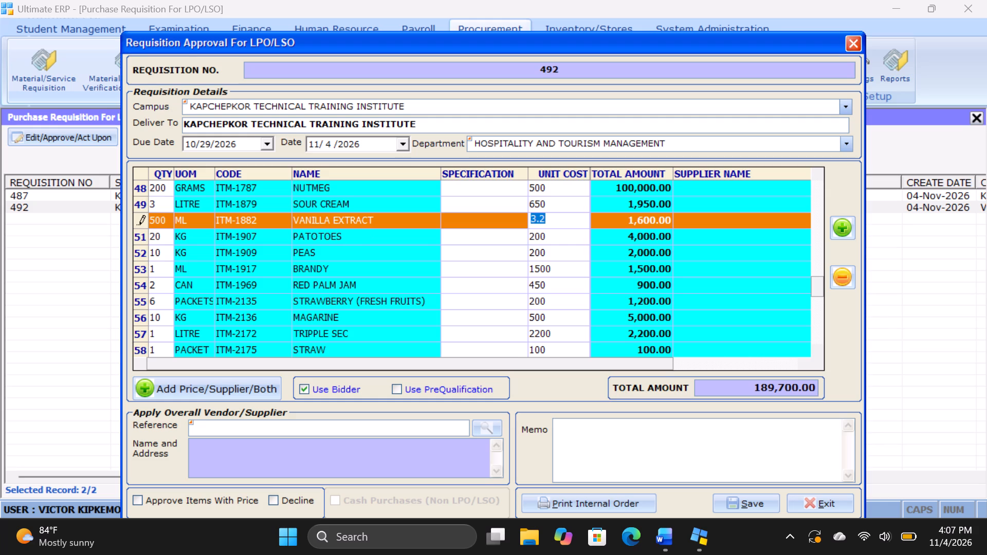
key("2")
key("period")
key("8")
left_click(542, 231)
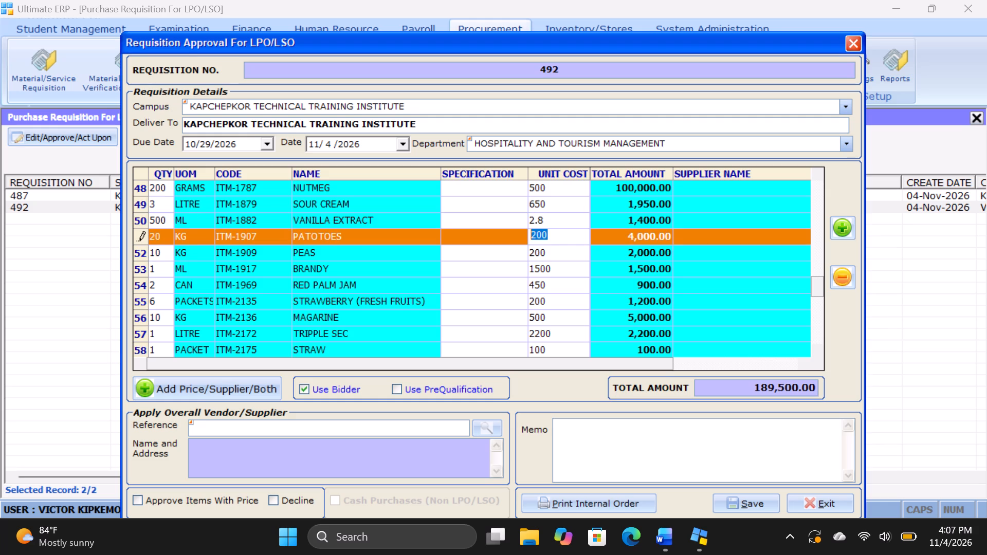
left_click(546, 216)
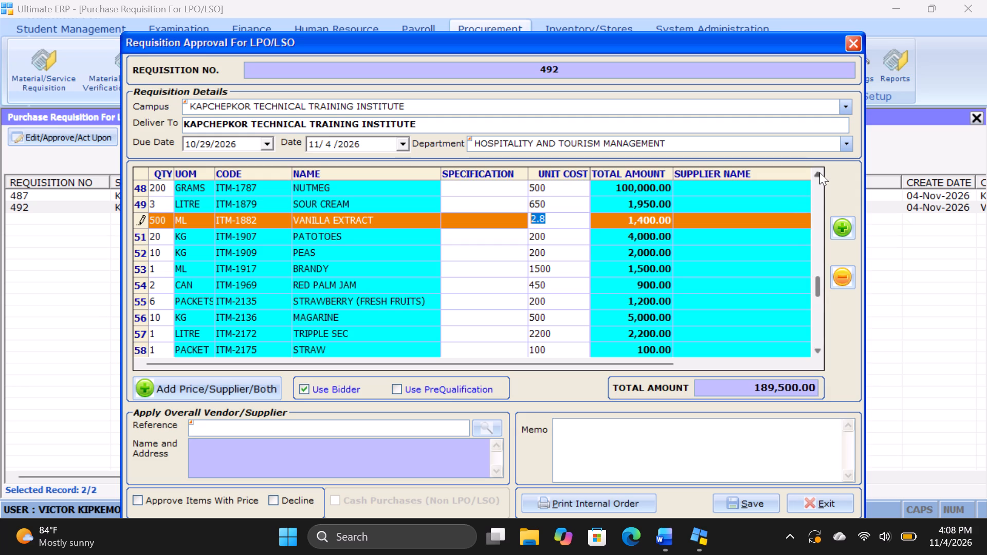
Set the unit cost of NUTMEG (ITM-1787) to 2.5.
left_click(819, 172)
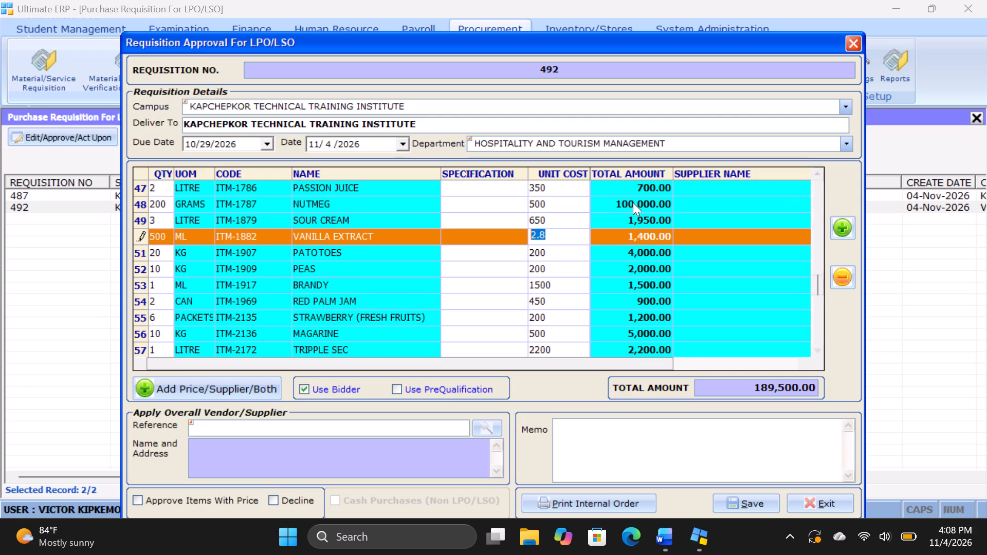
left_click(552, 206)
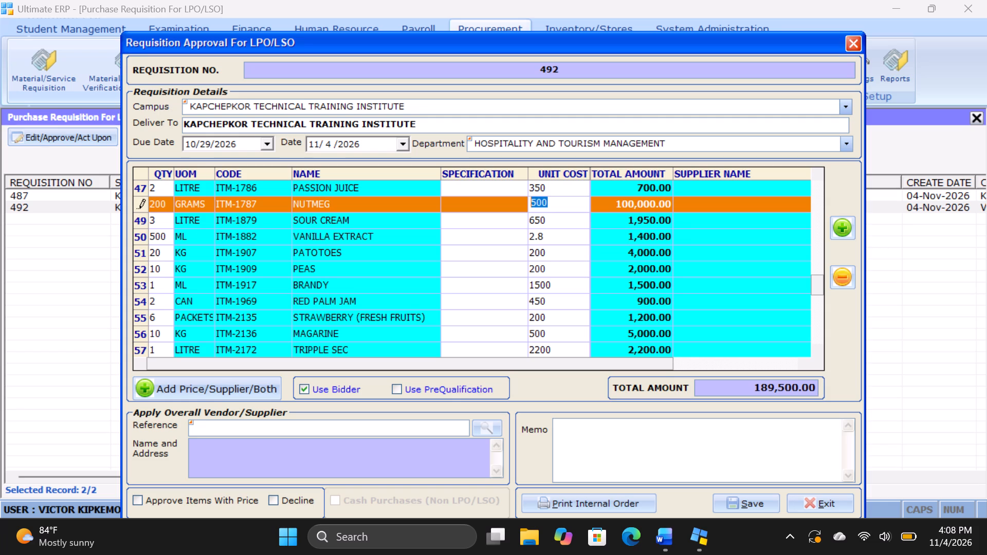
key("2")
key("period")
key("5")
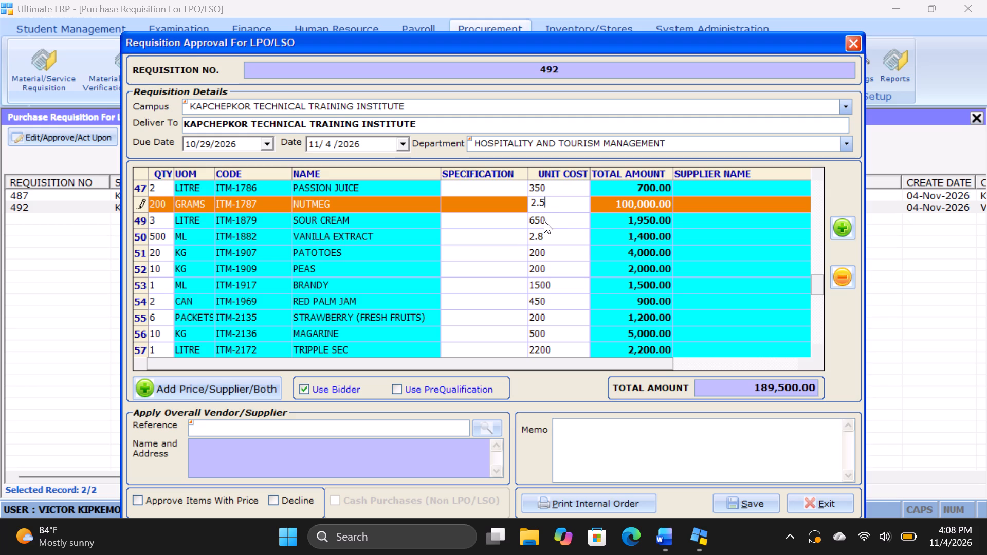
left_click(544, 221)
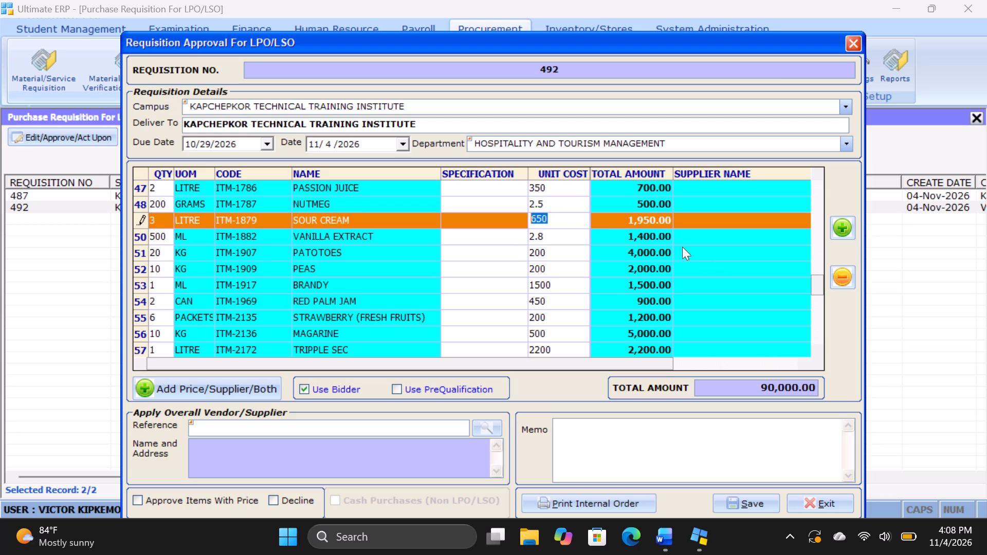
Set the unit cost of CREAM CHEESE (ITM-1151) to 1400.
triple_click(814, 177)
triple_click(814, 177)
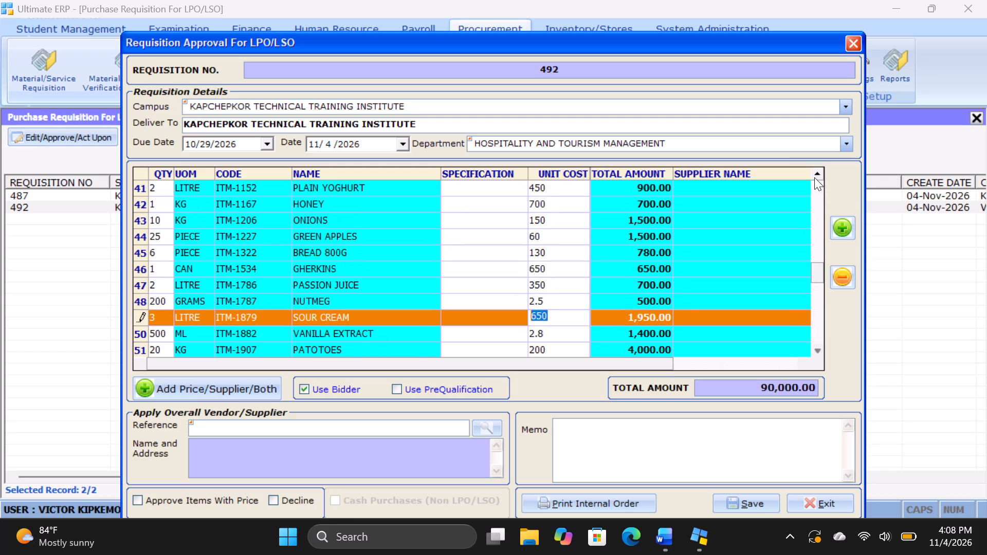
double_click(814, 177)
double_click(814, 177)
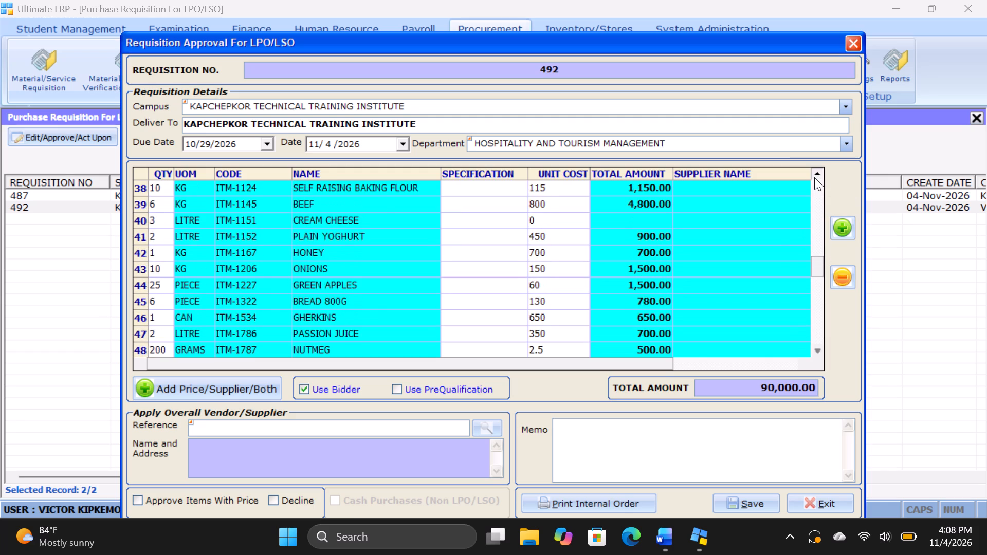
left_click(814, 177)
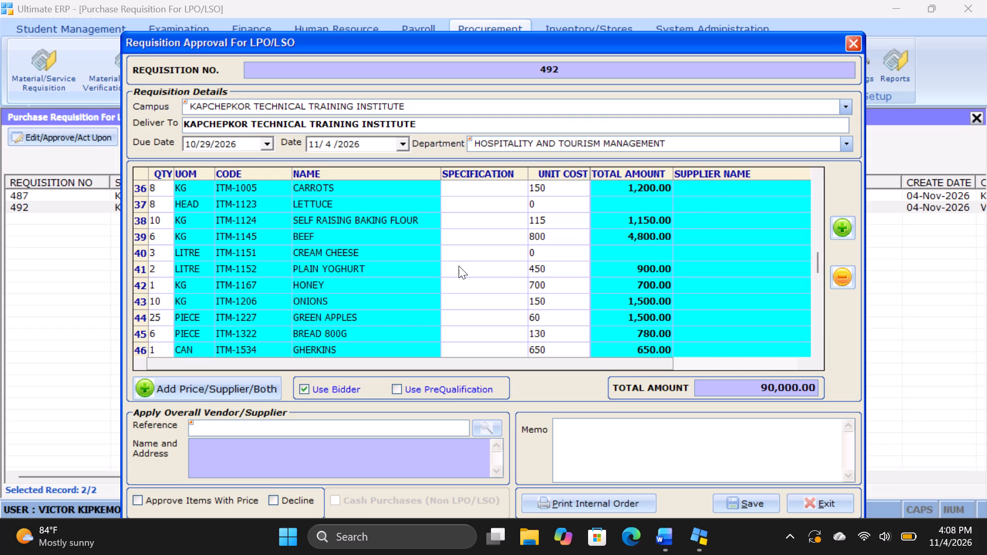
left_click(544, 253)
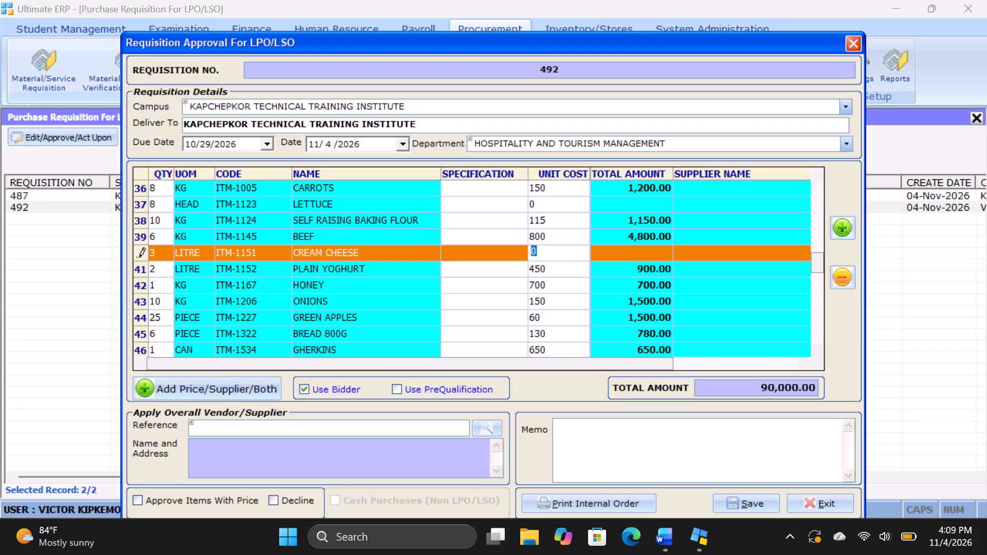
type("1400")
Set the unit cost of LETTUCE (ITM-1123) to 100.
left_click(550, 208)
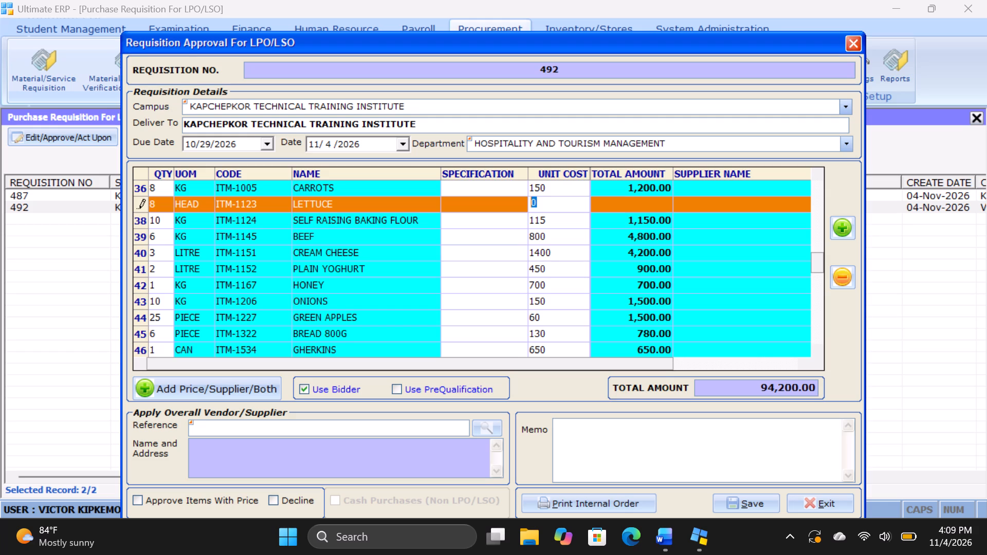
type("100")
left_click(547, 217)
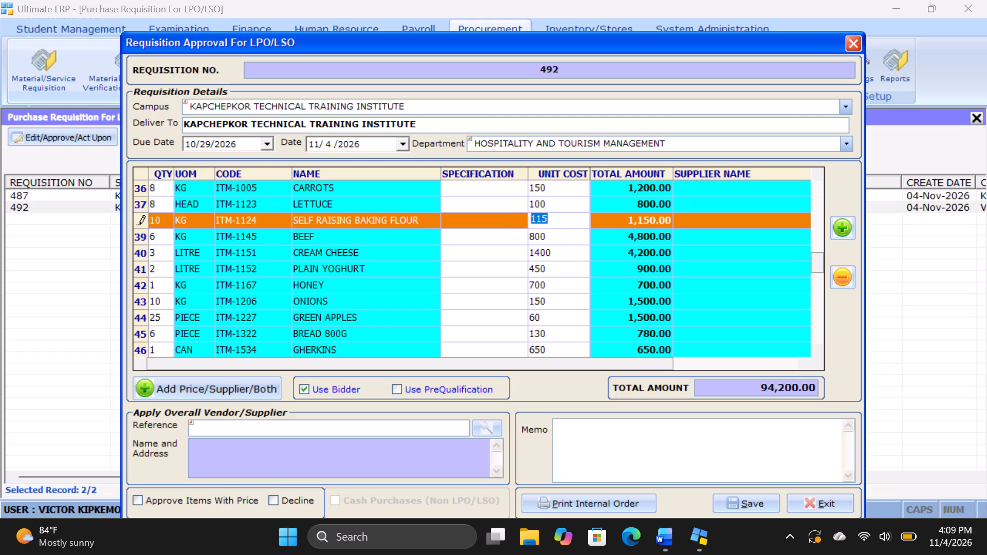
Set the unit cost of WATER MELON (ITM-0966) to 200.
left_click(820, 176)
double_click(820, 176)
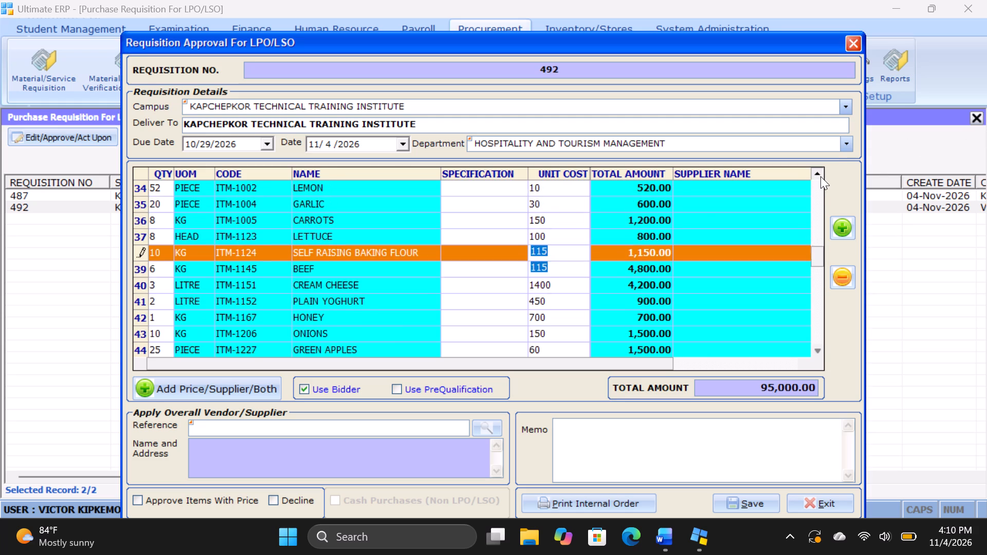
triple_click(820, 176)
double_click(820, 176)
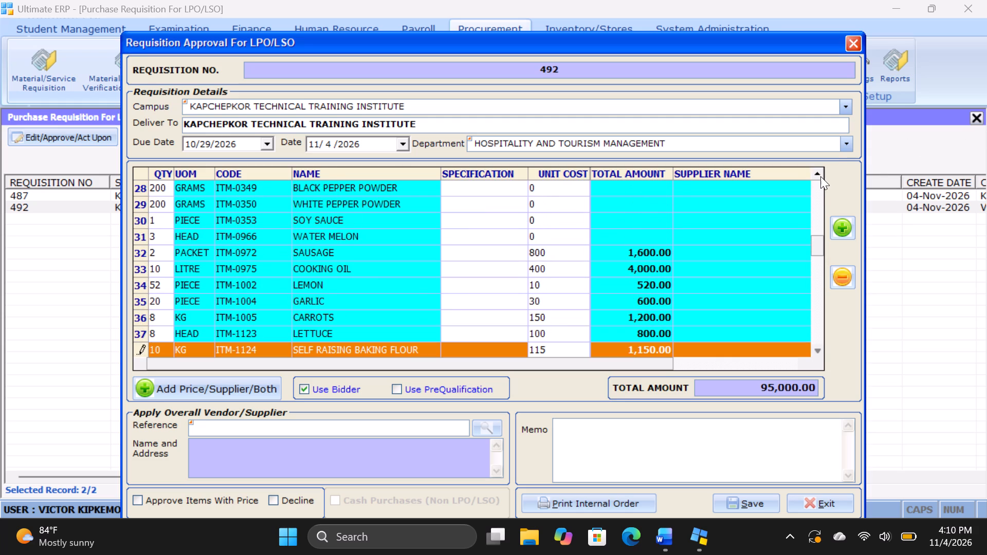
left_click(537, 236)
type("200")
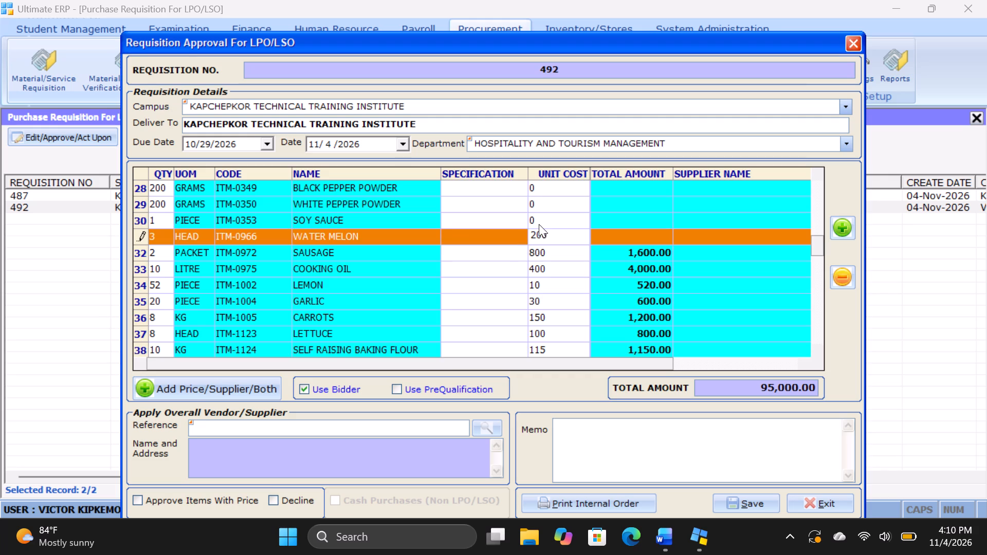
Open the unit cost of SOY SAUCE (ITM-0353) for editing.
left_click(539, 219)
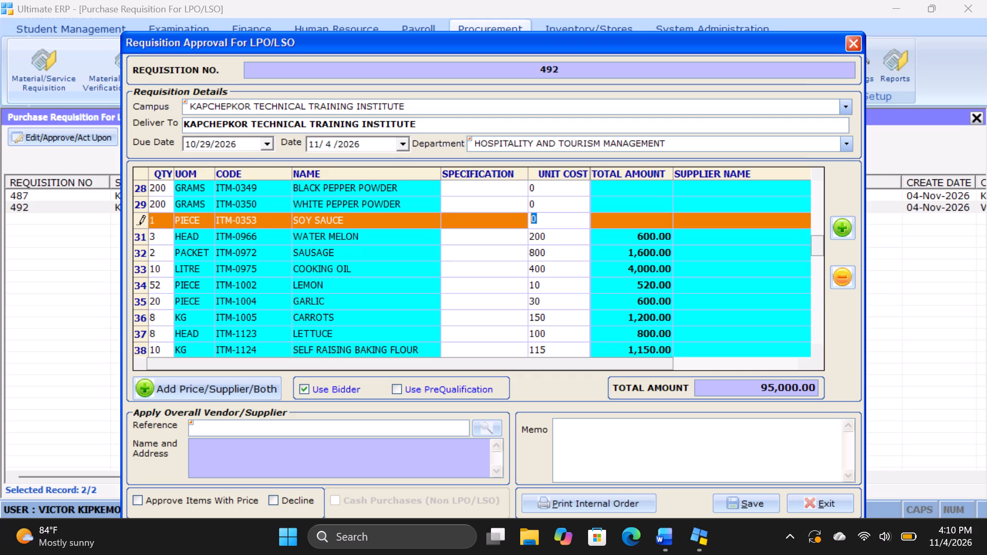
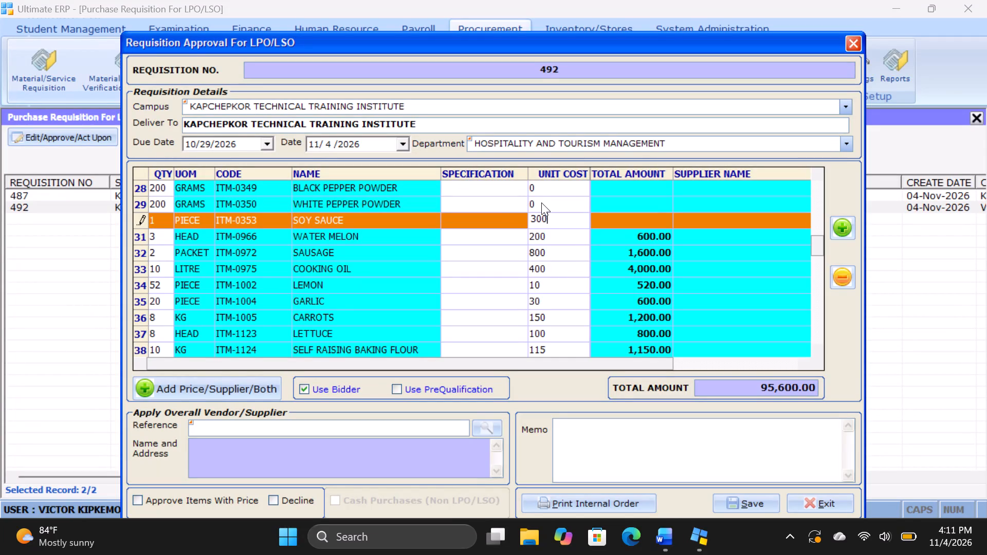
Open the unit cost of WHITE PEPPER POWDER (ITM-0350) for editing.
left_click(541, 202)
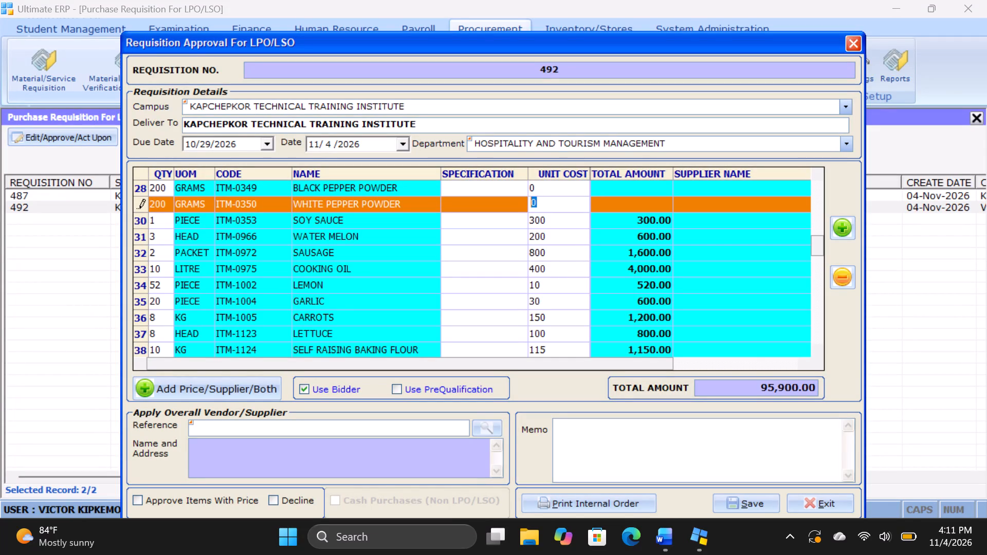
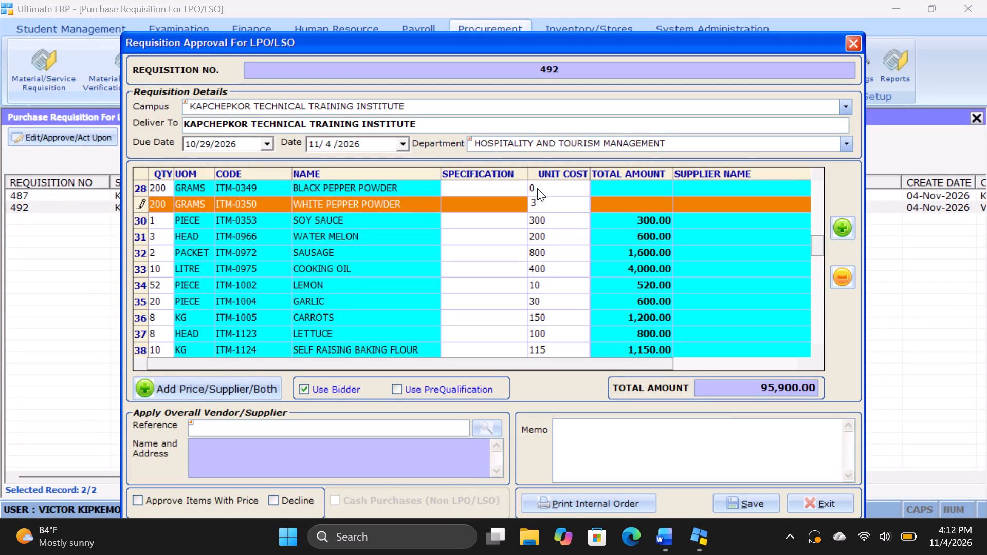
Set the unit cost of WHITE PEPPER POWDER (ITM-0350) to 6.
left_click(537, 188)
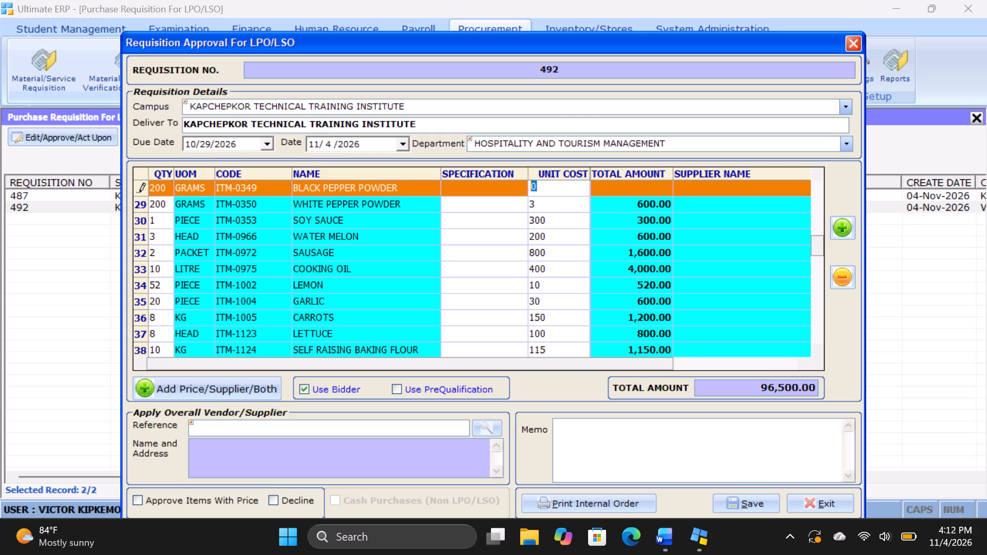
double_click(541, 207)
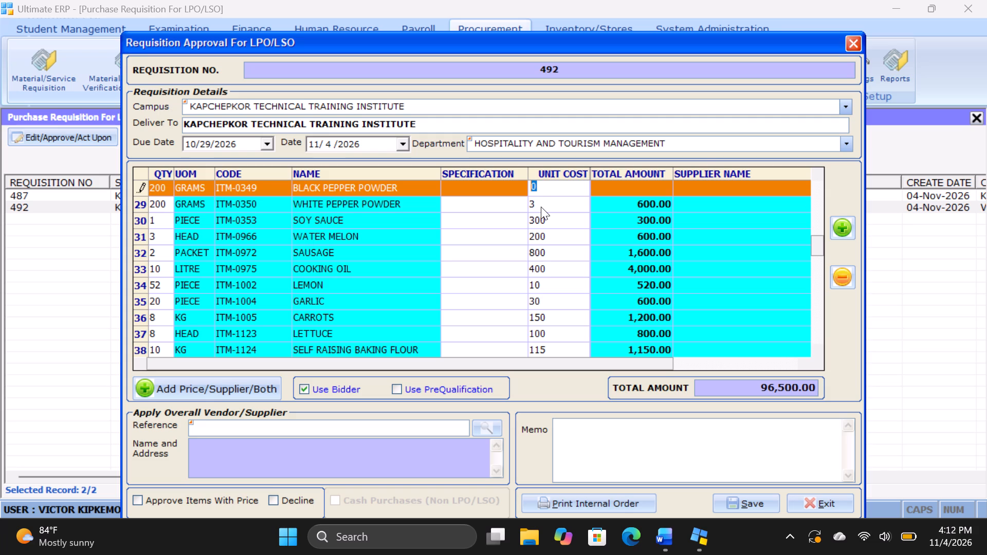
left_click(541, 207)
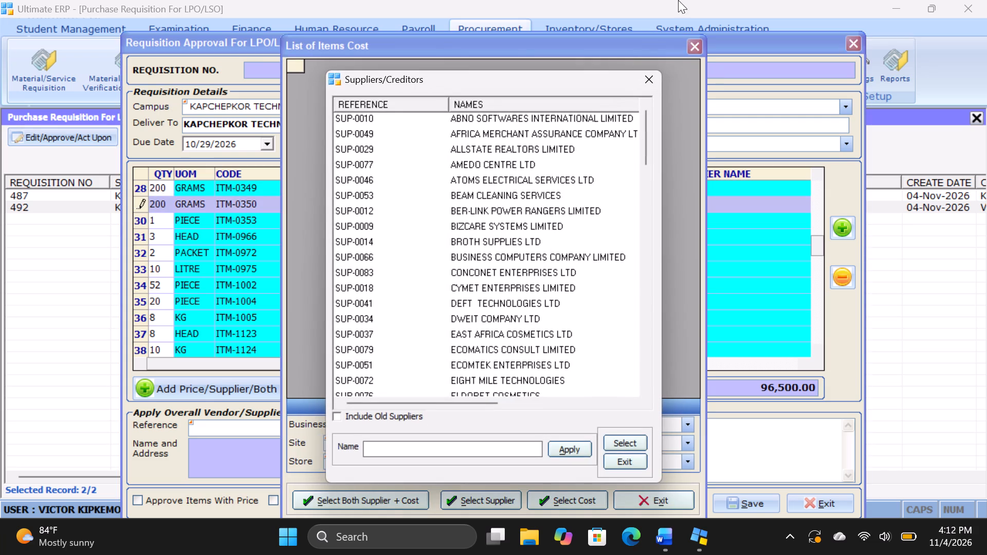
left_click(646, 81)
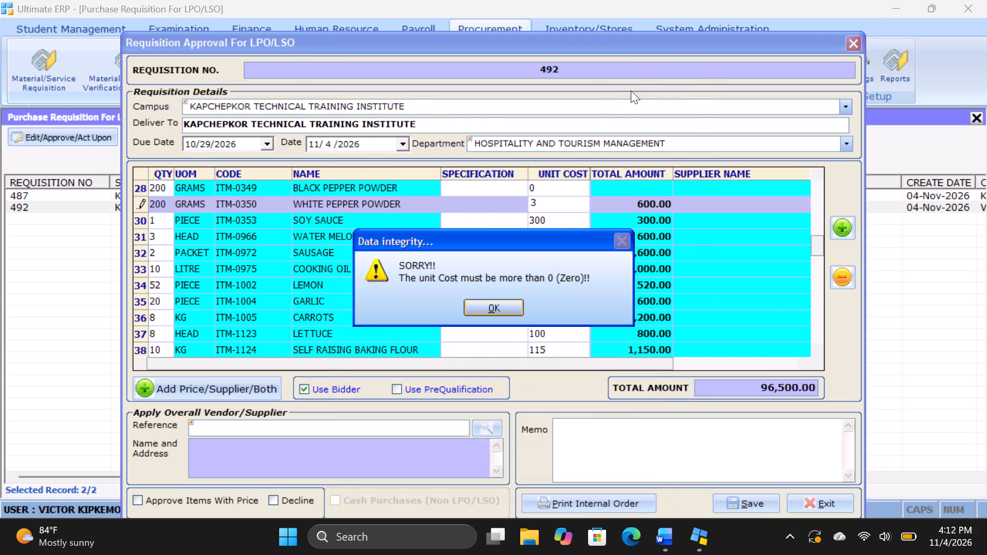
left_click(493, 306)
left_click(496, 305)
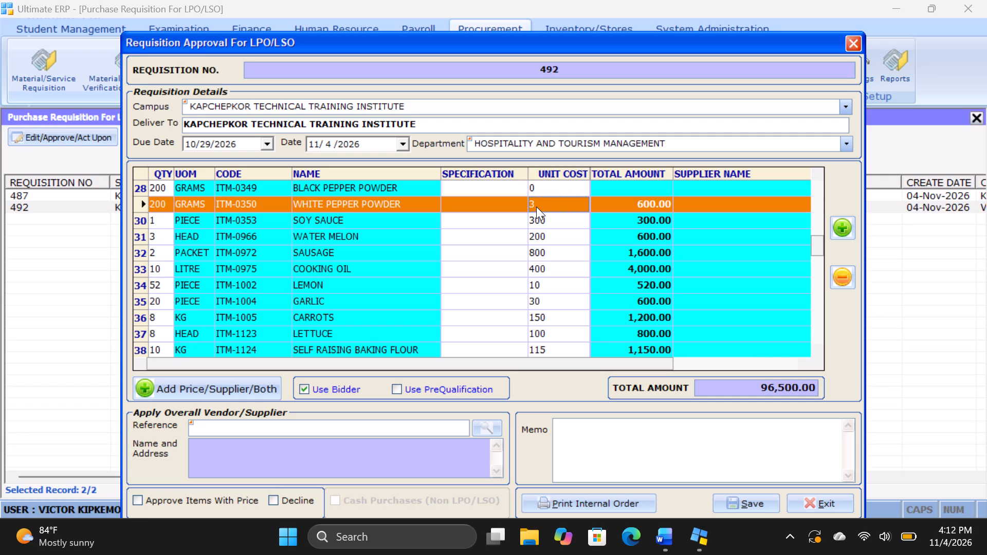
key("6")
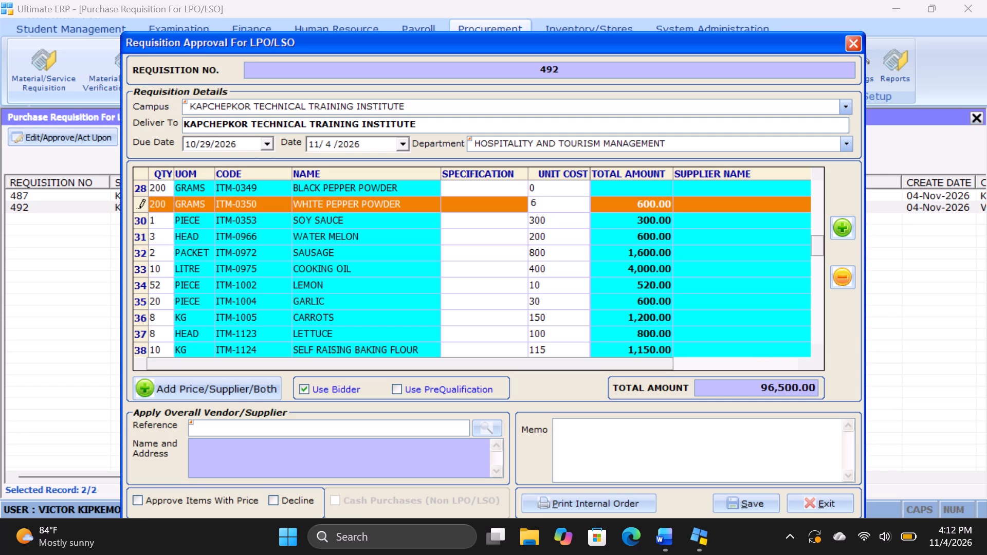
Set the unit cost of BLACK PEPPER POWDER (ITM-0349) to 6.
left_click(538, 188)
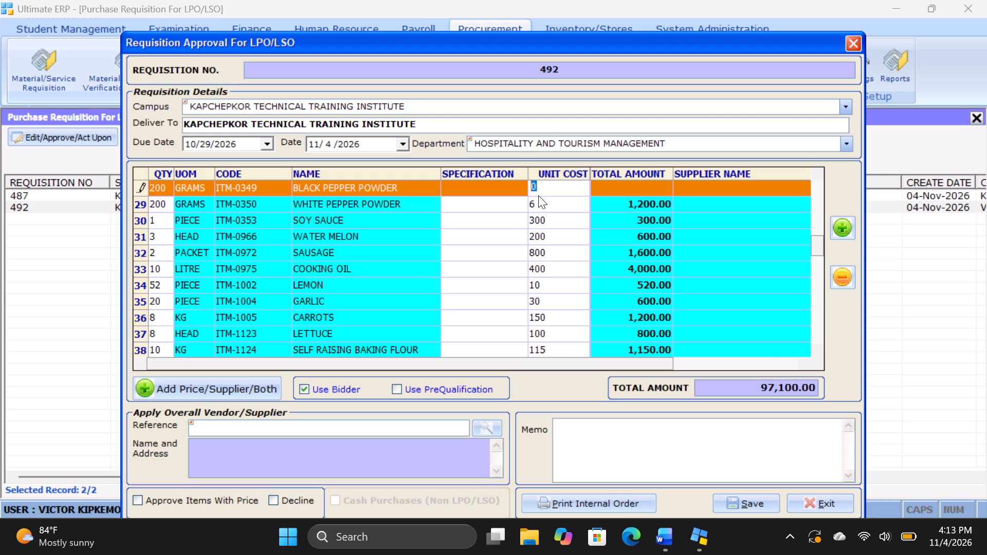
key("6")
Examine the item rows preceding BLACK PEPPER POWDER, back to MANGOES (ITM-0315), for missing unit costs.
left_click(815, 172)
double_click(815, 172)
left_click(815, 172)
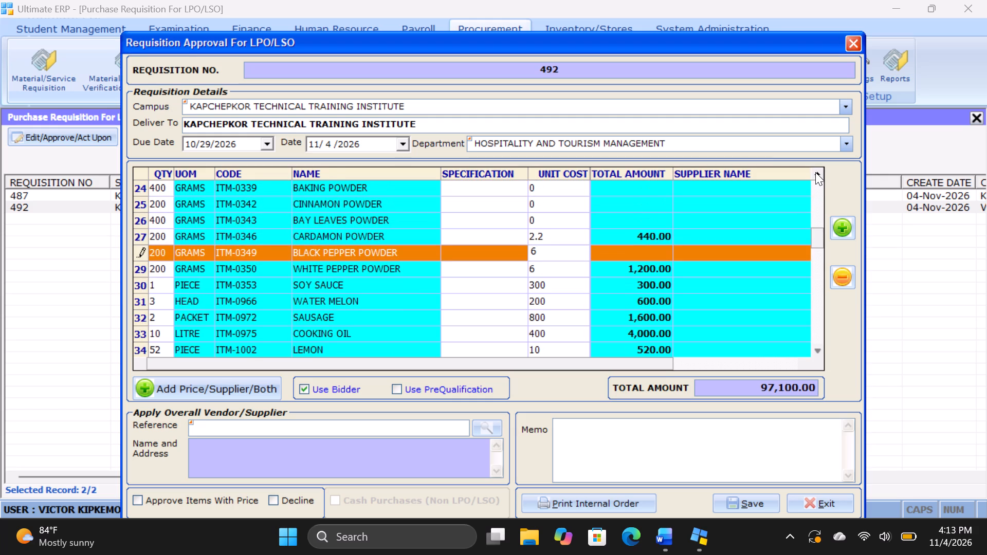
left_click(815, 172)
left_click(815, 172)
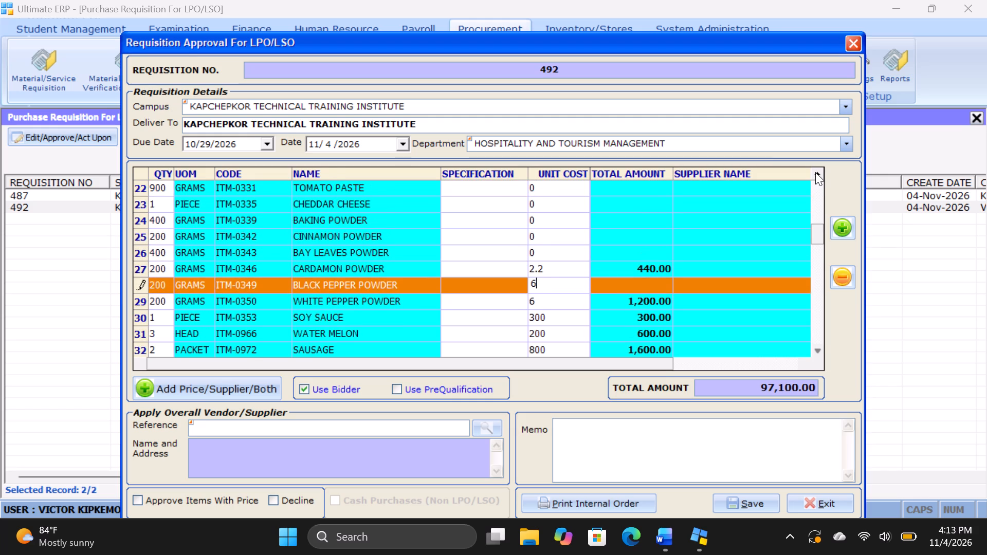
left_click(815, 172)
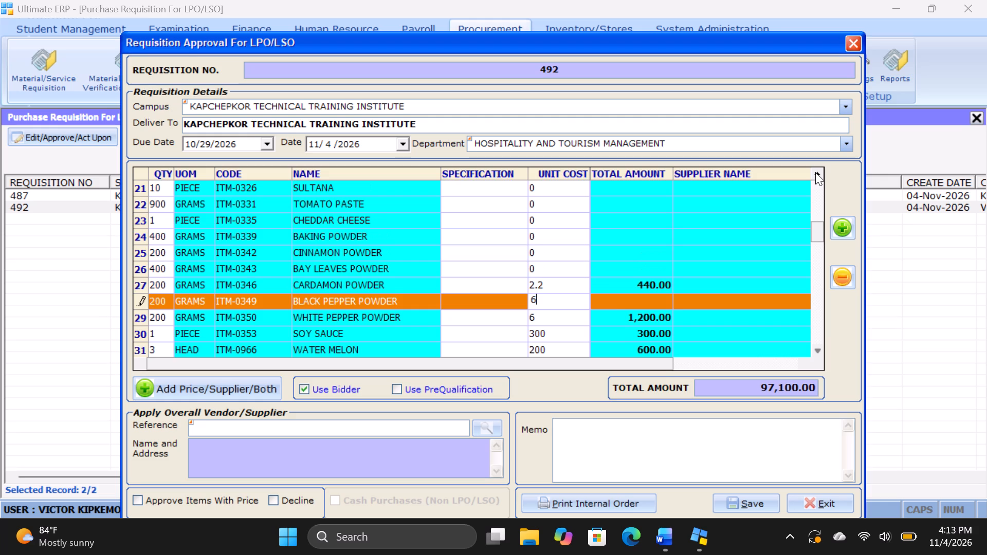
left_click(815, 172)
left_click(815, 172)
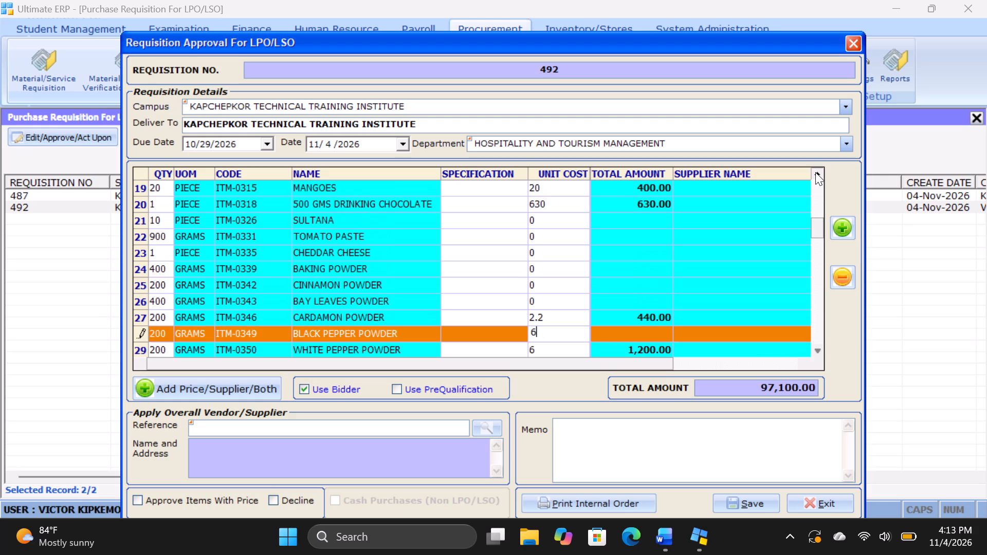
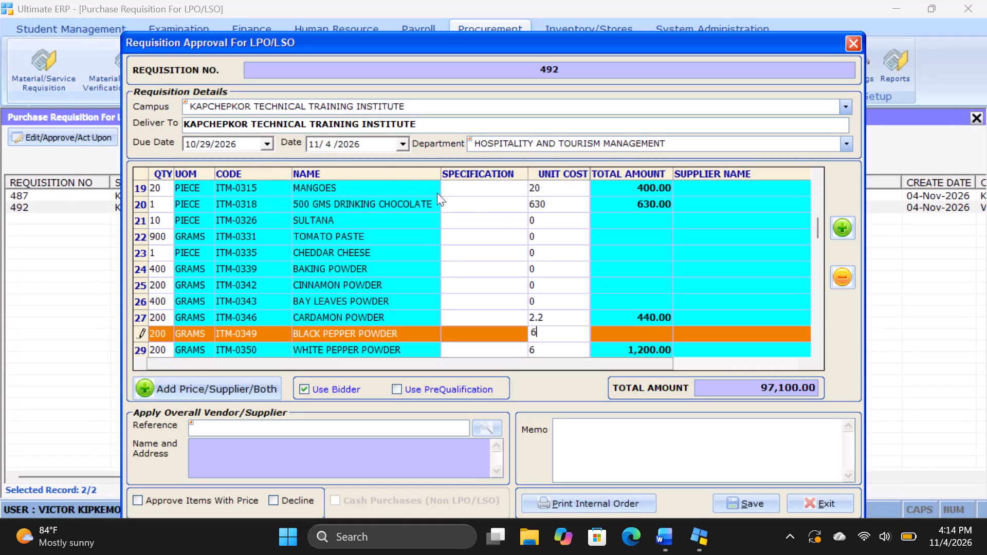
Set the unit cost of SULTANA (ITM-0326) to 300.
left_click(536, 217)
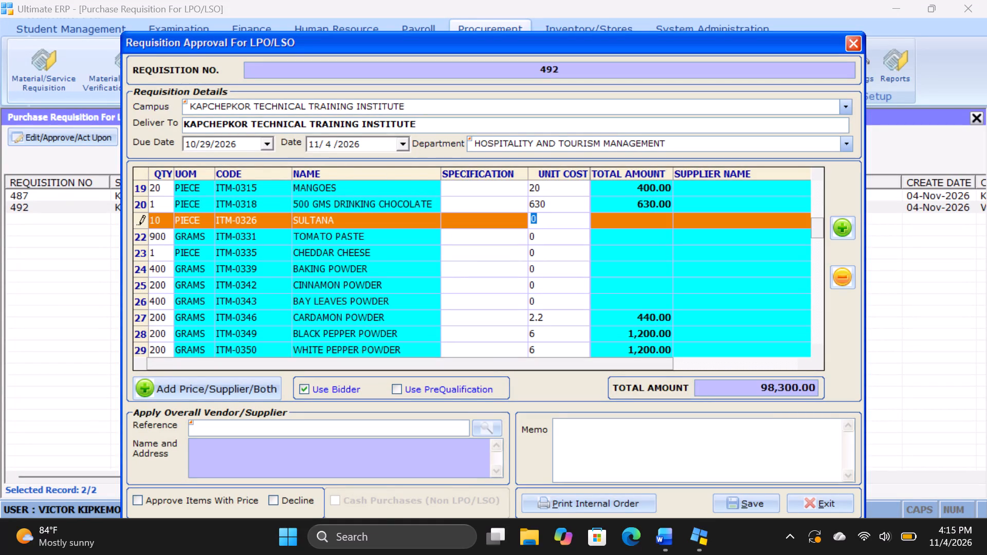
key("3")
type("00")
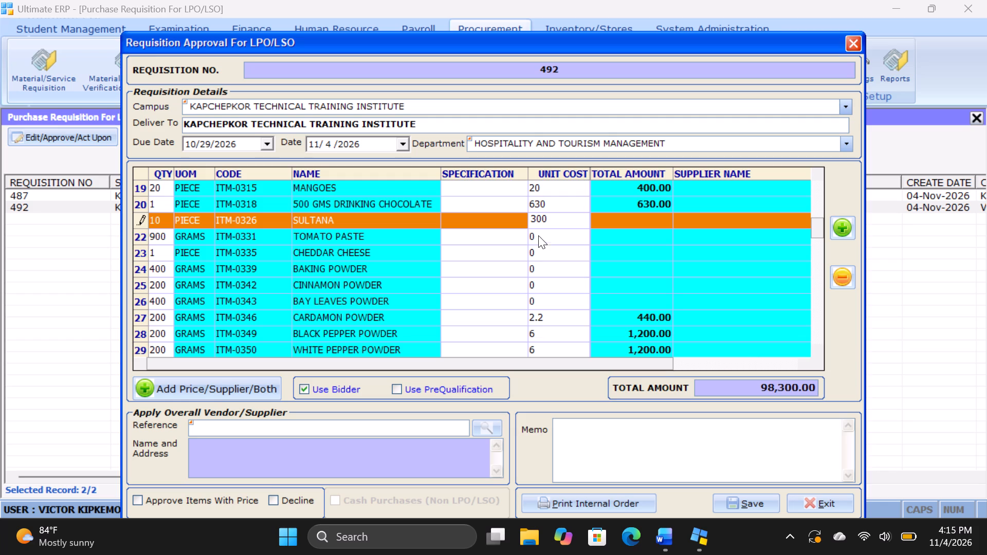
left_click(538, 240)
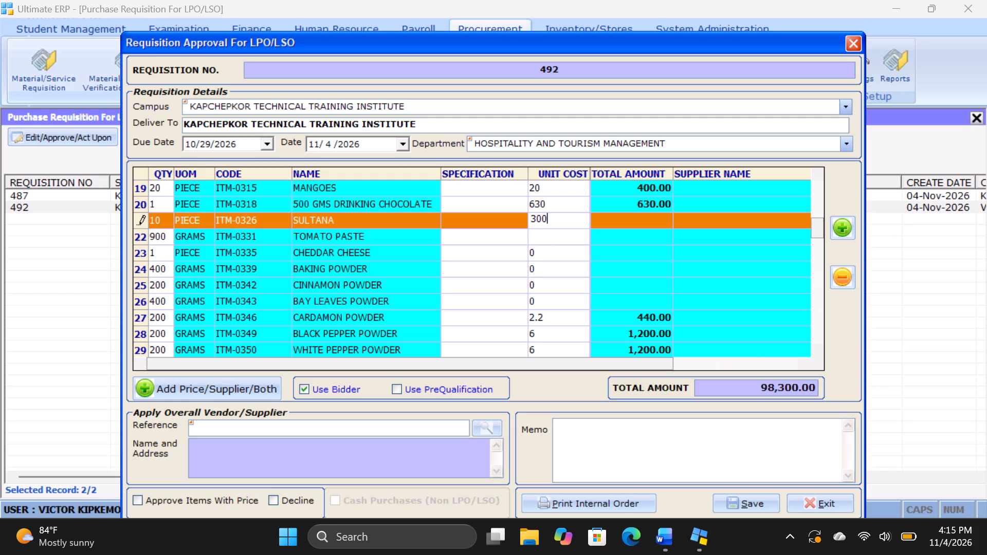
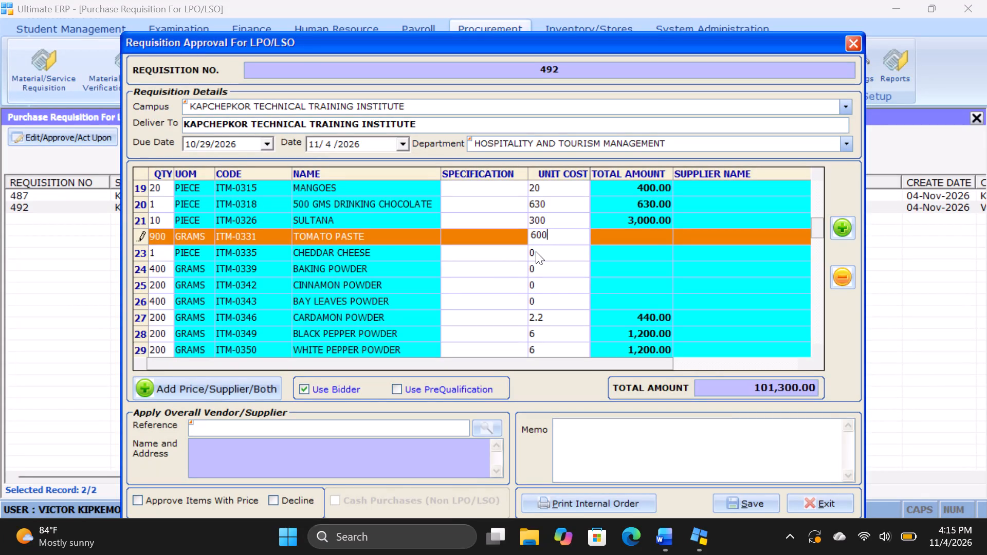
Set the unit cost of CHEDDAR CHEESE (ITM-0335) to 450.
left_click(536, 251)
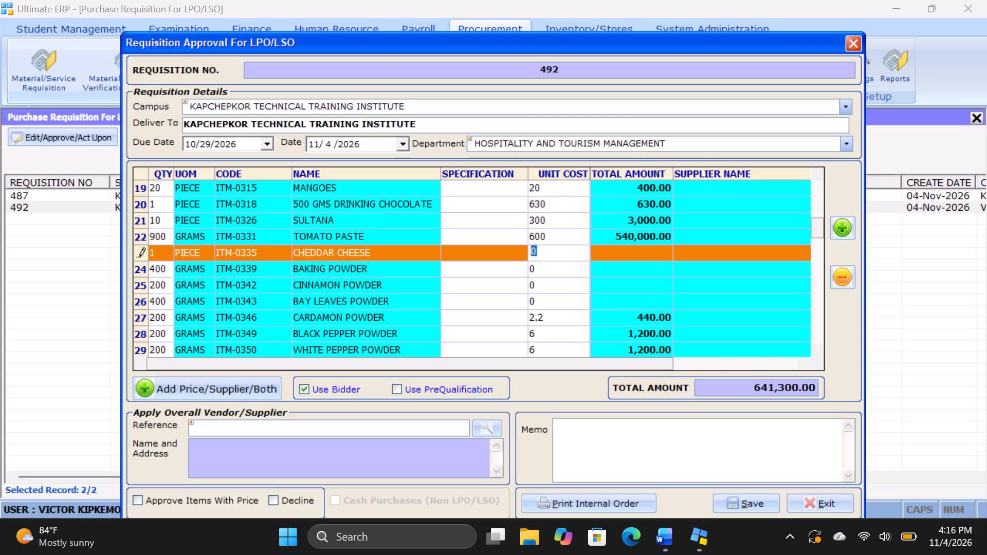
key("4")
key("5")
key("0")
left_click(545, 266)
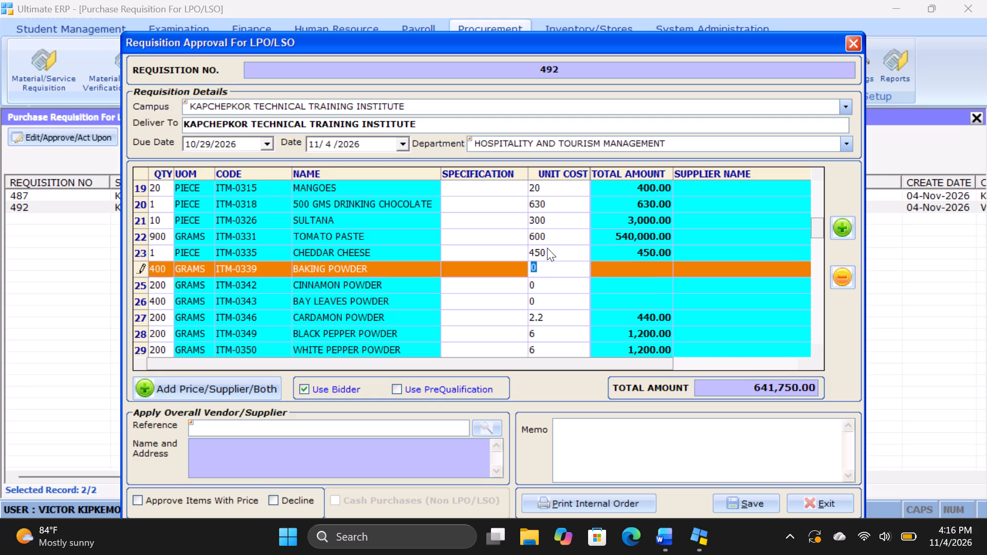
Correct the unit cost of TOMATO PASTE (ITM-0331) to 0.6.
left_click(547, 234)
left_click(503, 307)
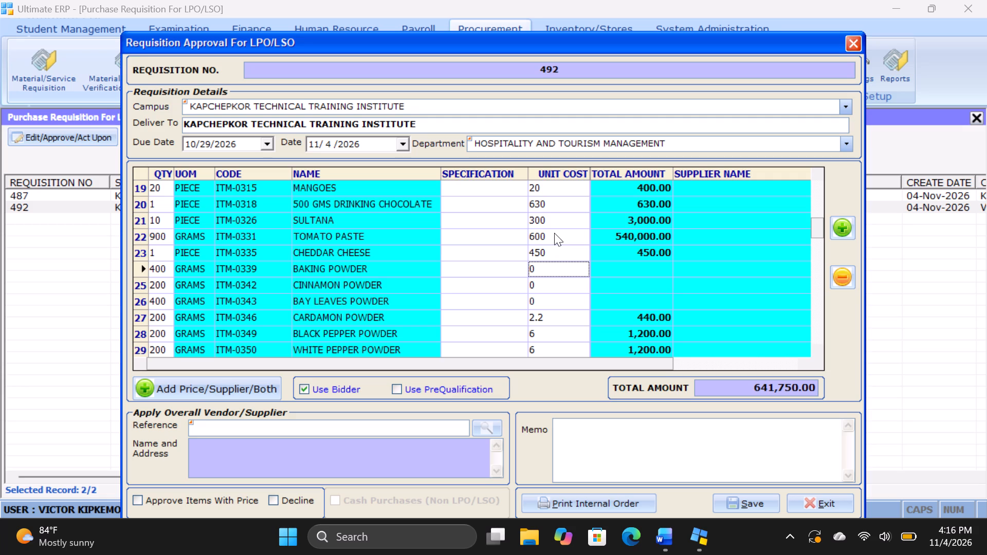
key("0")
key("period")
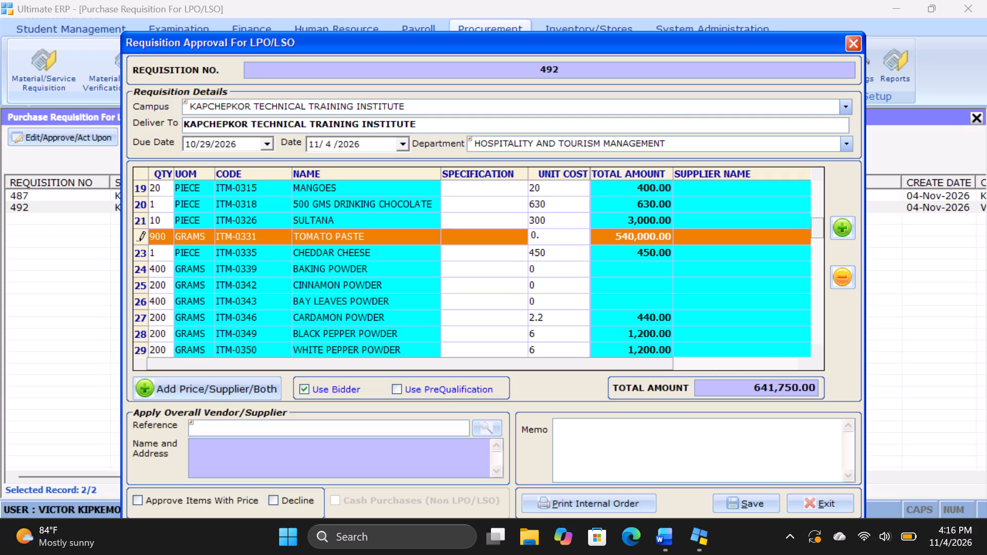
key("6")
left_click(556, 252)
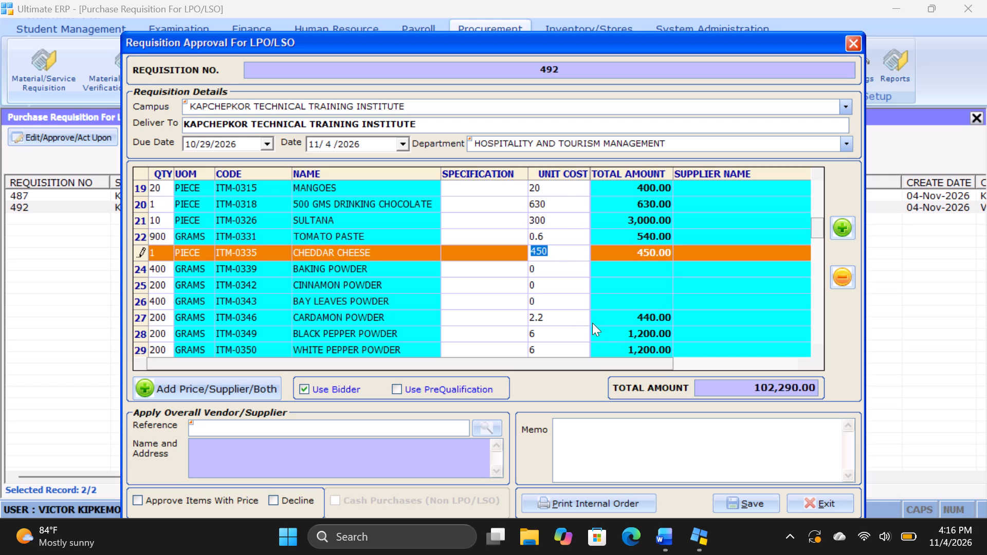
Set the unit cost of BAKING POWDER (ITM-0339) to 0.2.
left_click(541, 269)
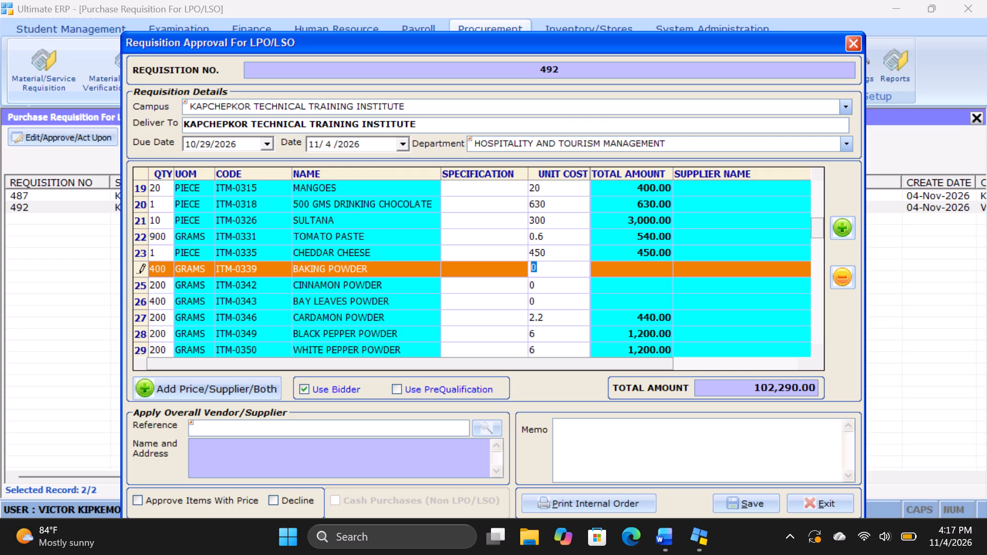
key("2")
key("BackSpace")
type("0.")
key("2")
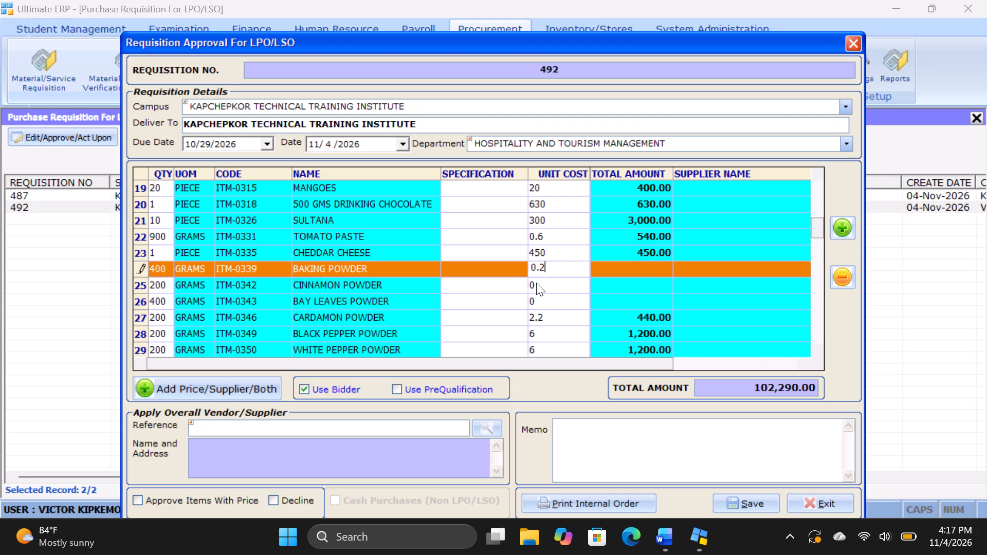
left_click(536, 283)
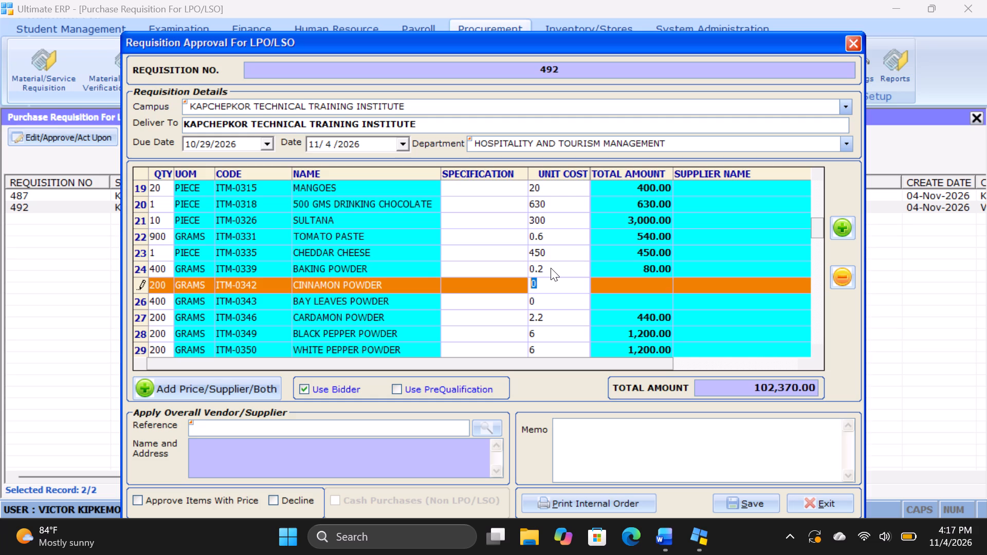
Correct the unit cost of BAKING POWDER (ITM-0339) to 0.8.
left_click(551, 268)
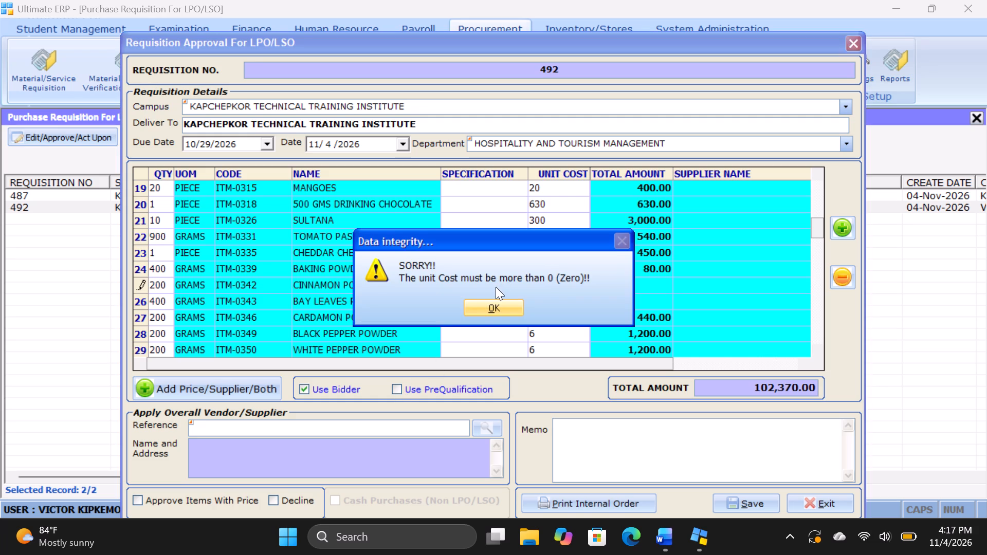
left_click(495, 302)
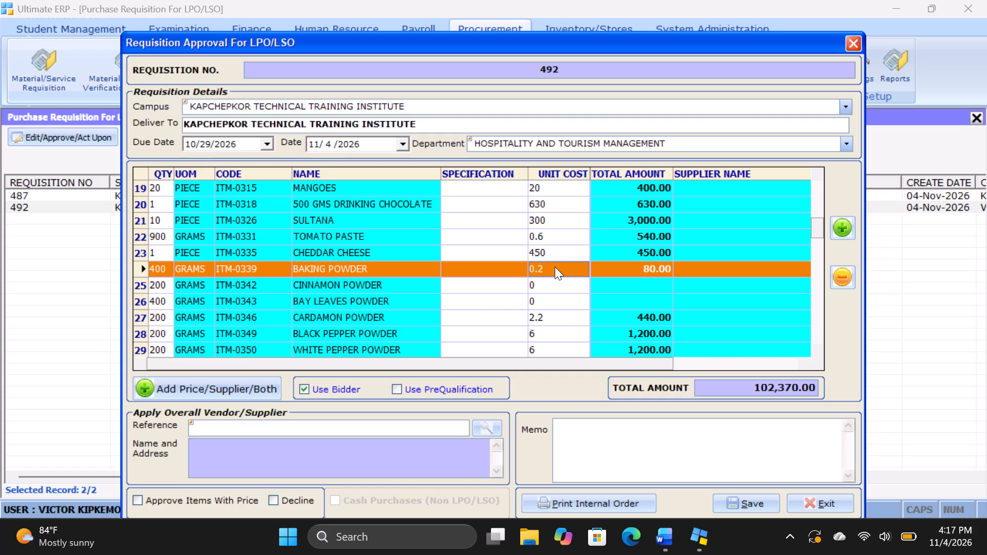
key("3")
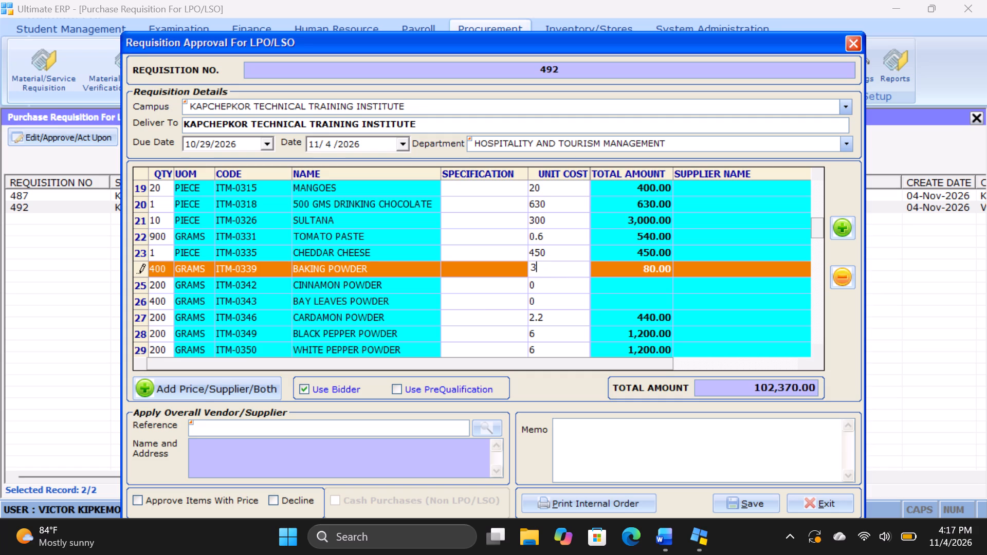
key("BackSpace")
key("0")
key("period")
key("8")
Set the unit cost of CINNAMON POWDER (ITM-0342) to 2.6.
left_click(550, 288)
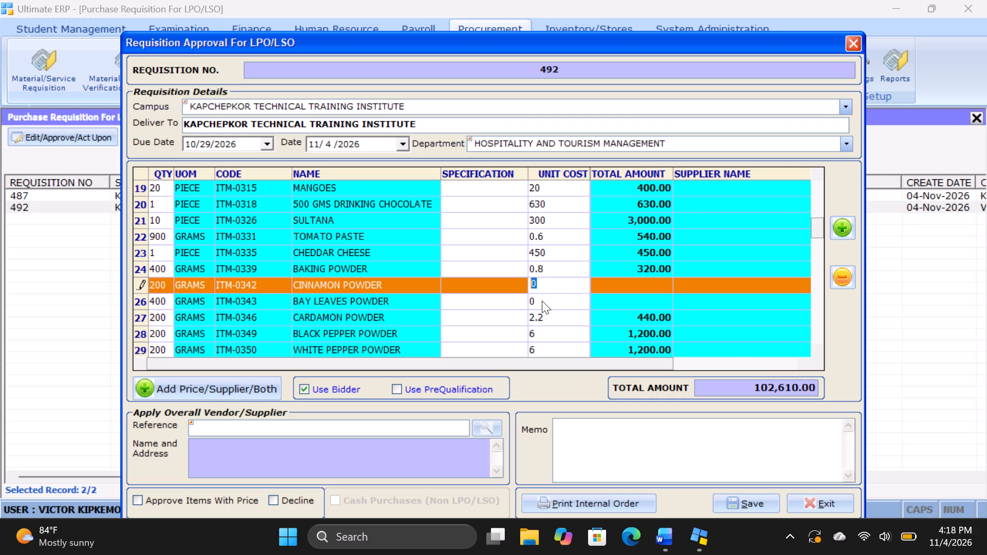
key("5")
type("00")
key("BackSpace")
key("BackSpace")
key("BackSpace")
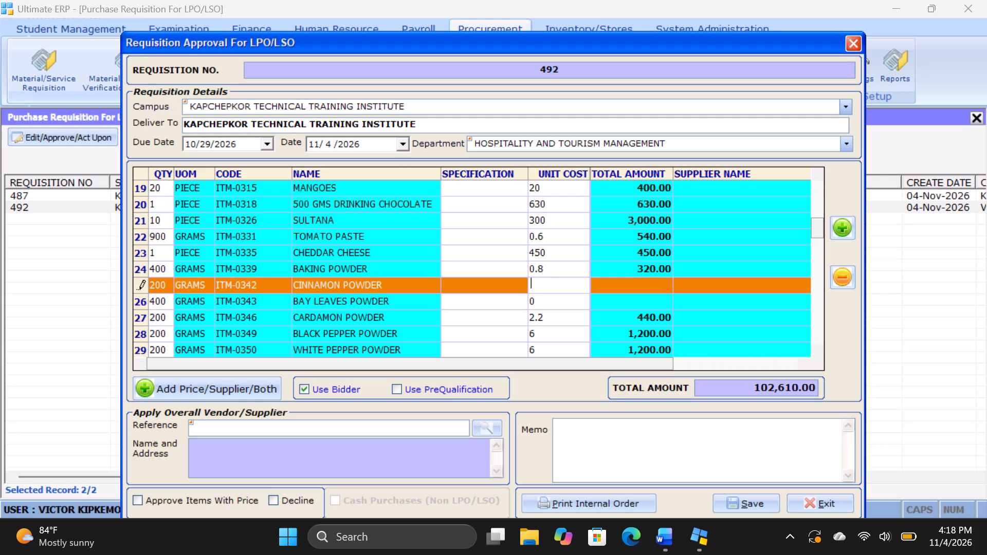
key("2")
key("period")
key("6")
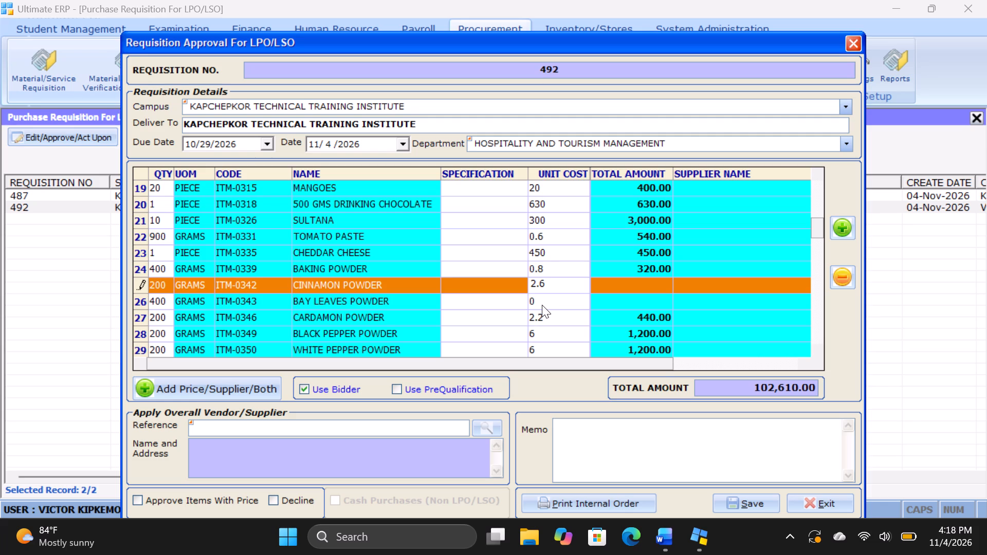
left_click(541, 300)
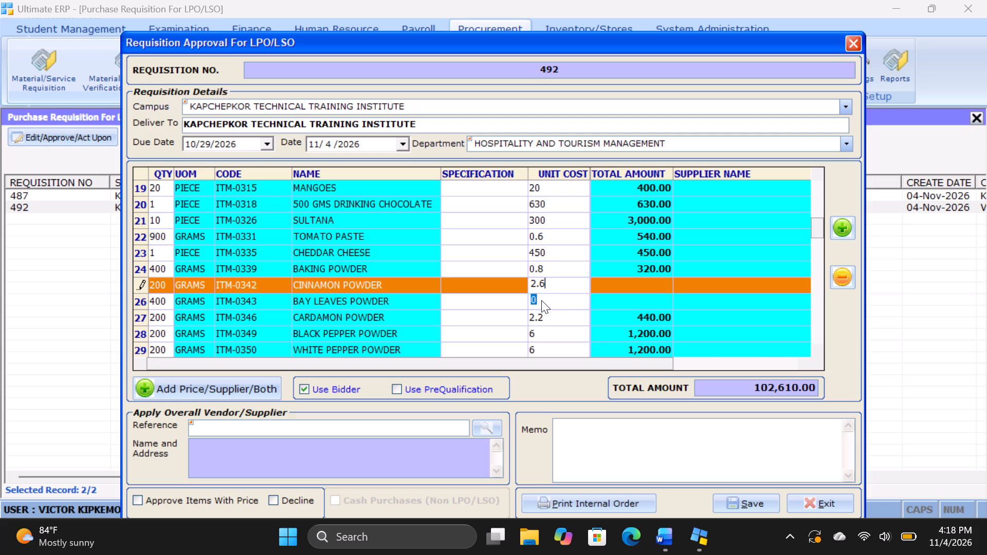
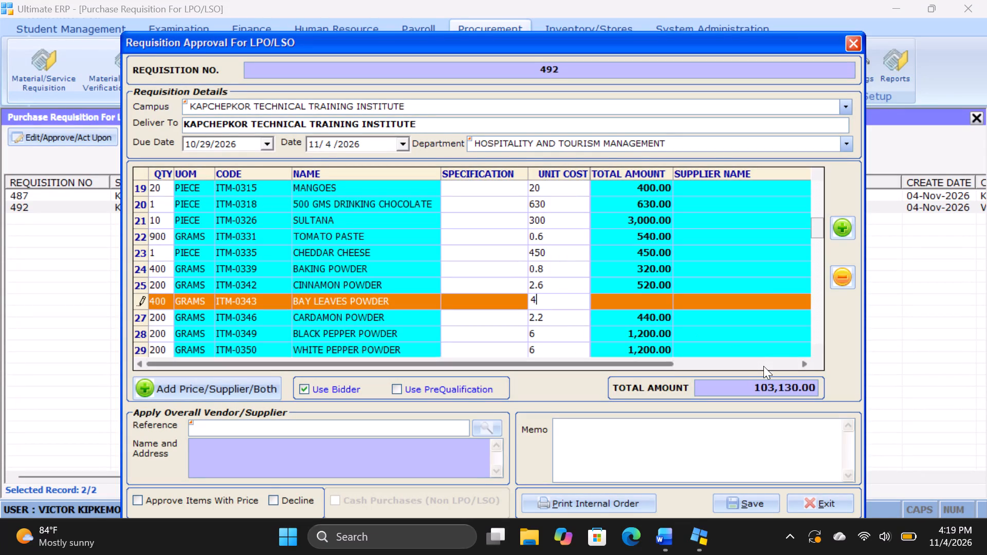
Set the unit cost of BAY LEAVES POWDER (ITM-0343) to 4.
left_click(634, 330)
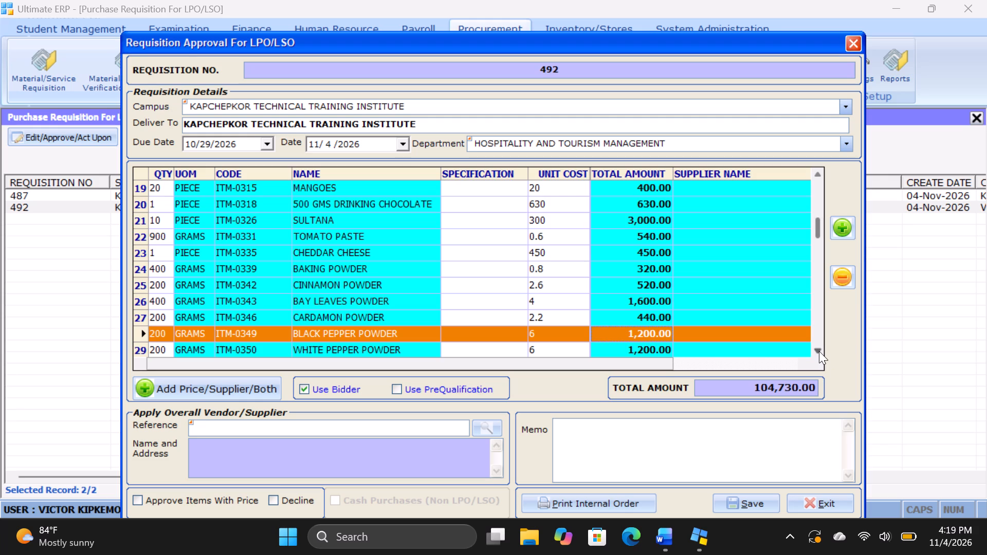
Review the unit costs of the remaining requisition items, from BLACK PEPPER POWDER down to the end of the list.
triple_click(819, 351)
triple_click(819, 351)
triple_click(819, 351)
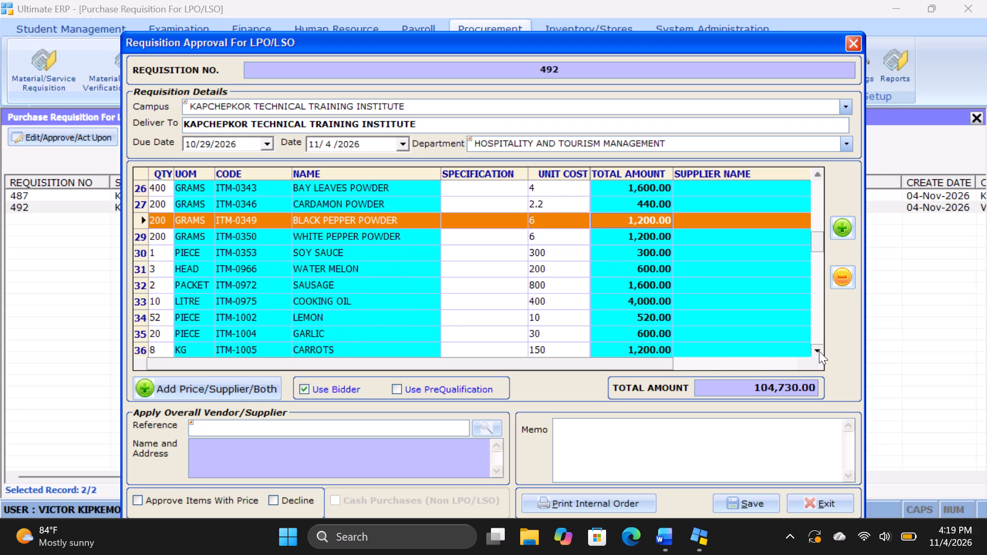
triple_click(819, 351)
triple_click(819, 351)
triple_click(819, 351)
triple_click(819, 351)
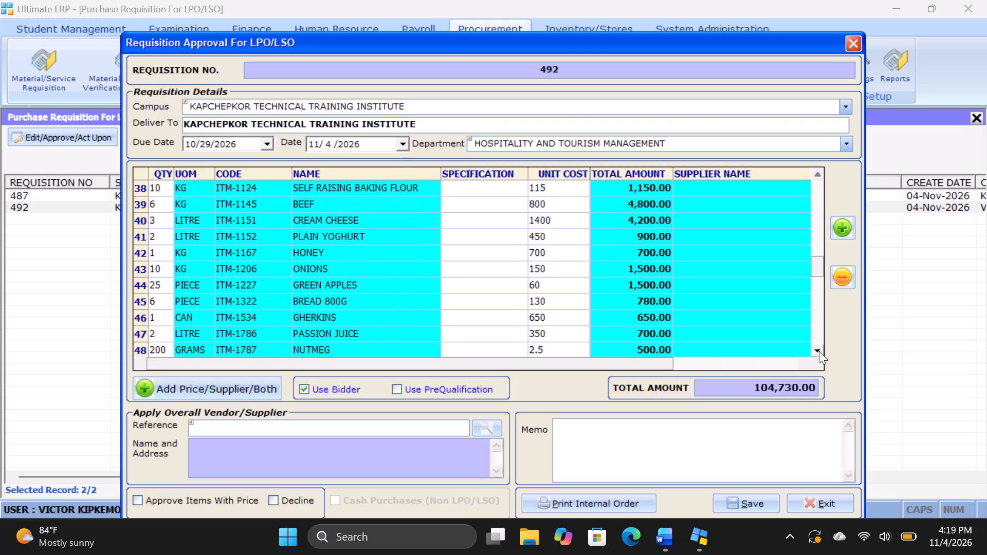
triple_click(819, 351)
triple_click(819, 351)
triple_click(819, 351)
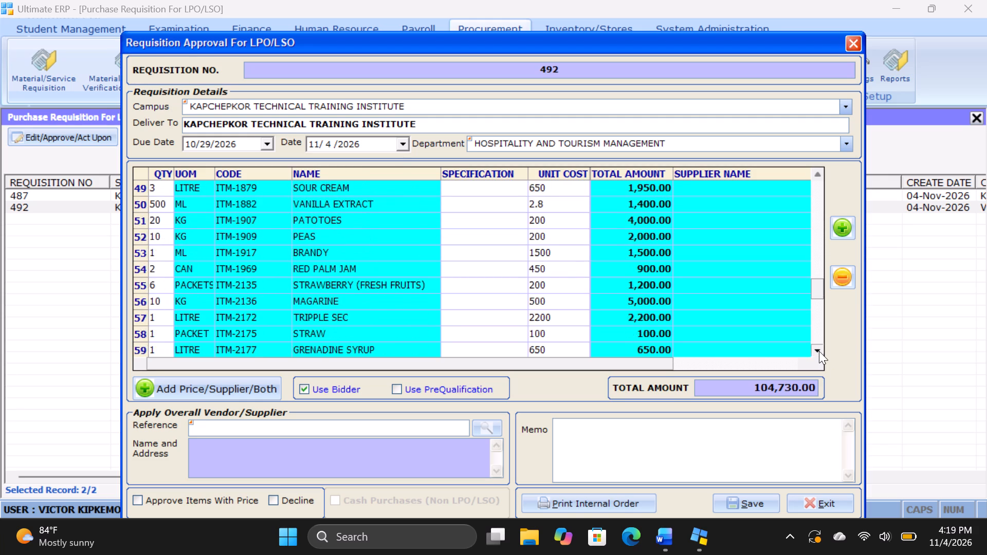
triple_click(819, 351)
triple_click(819, 351)
triple_click(819, 351)
triple_click(819, 351)
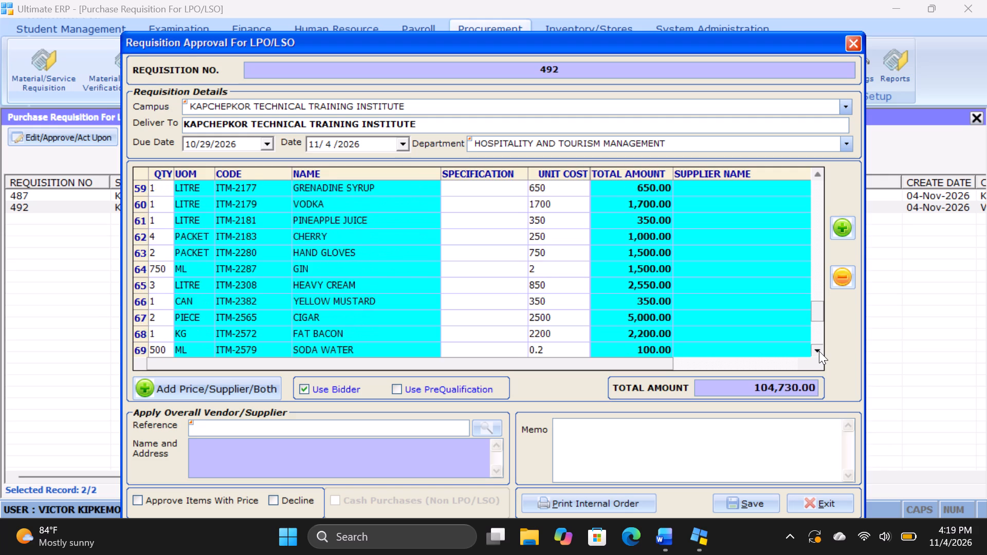
triple_click(819, 351)
triple_click(819, 351)
triple_click(819, 351)
triple_click(819, 351)
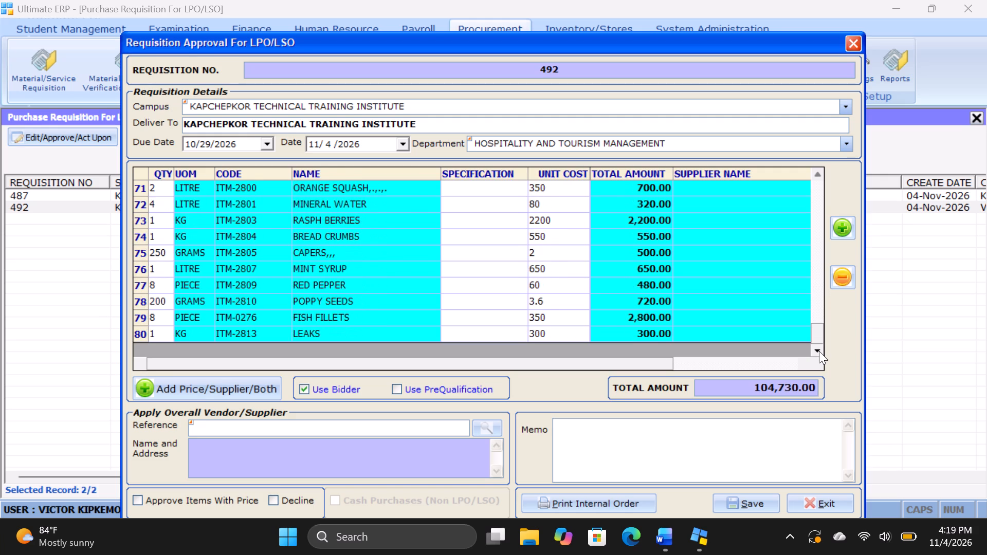
left_click(819, 351)
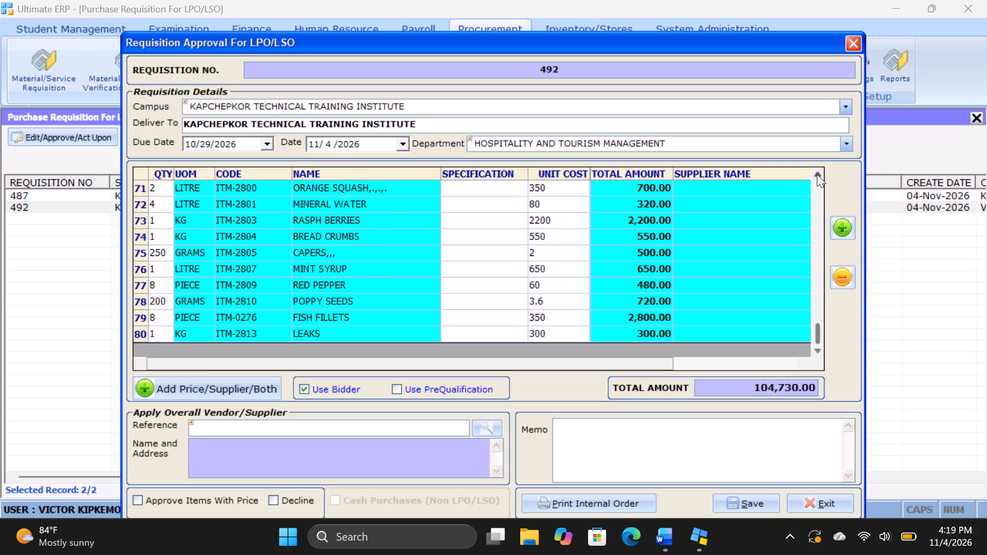
Set the unit cost of PARSLEY (ITM-0283) to 100.
triple_click(817, 174)
triple_click(817, 174)
triple_click(817, 174)
triple_click(817, 174)
triple_click(817, 174)
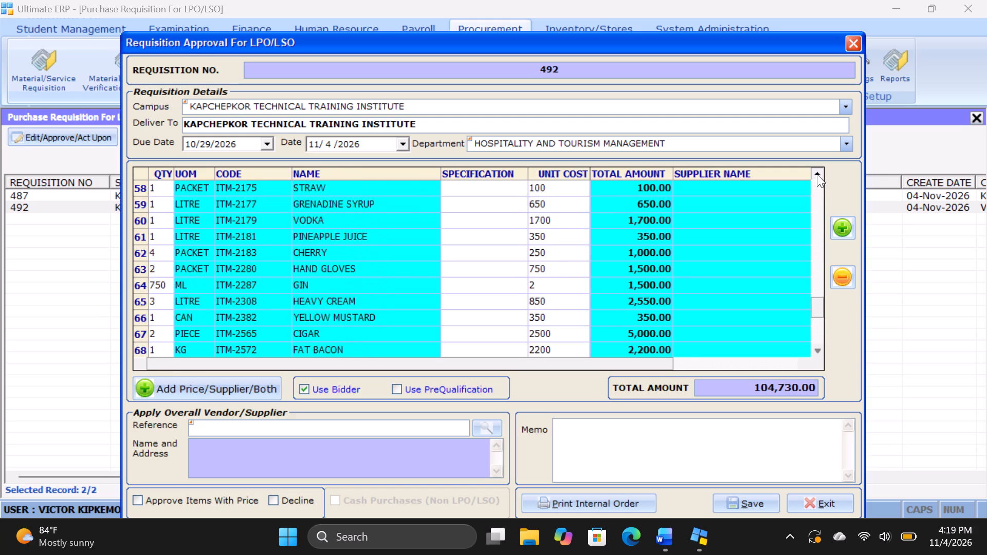
triple_click(817, 174)
left_click(817, 174)
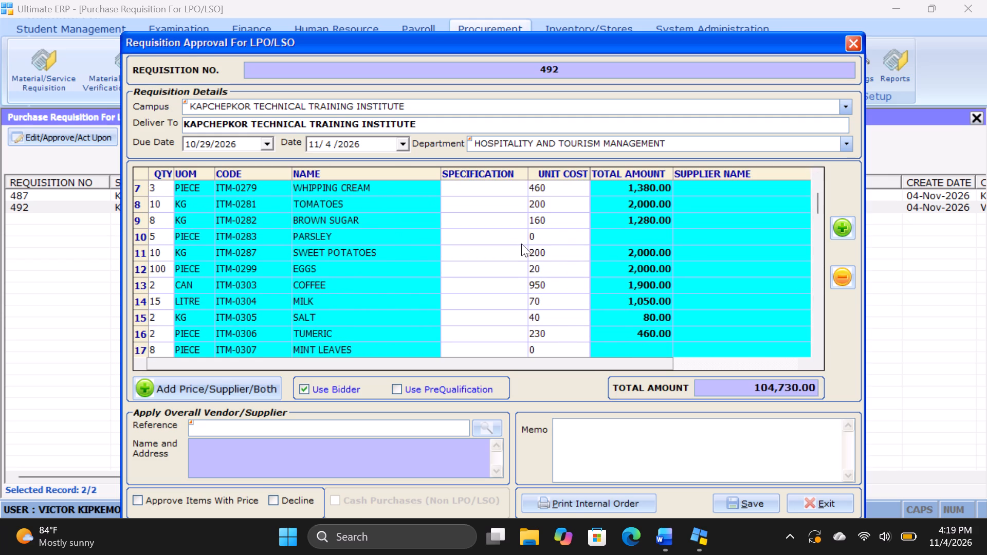
left_click(538, 235)
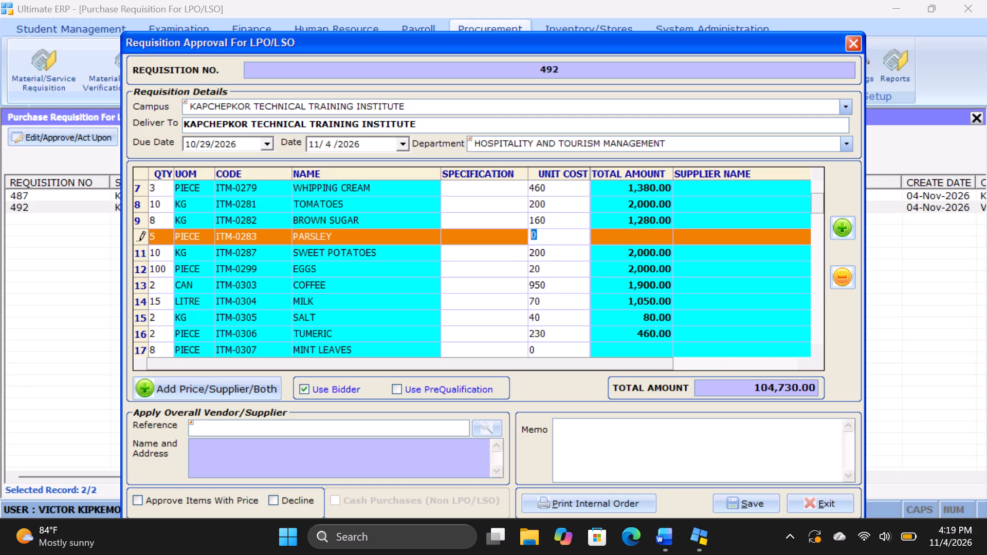
key("1")
type("00")
Set the unit cost of MINT LEAVES (ITM-0307) to 100.
left_click(532, 348)
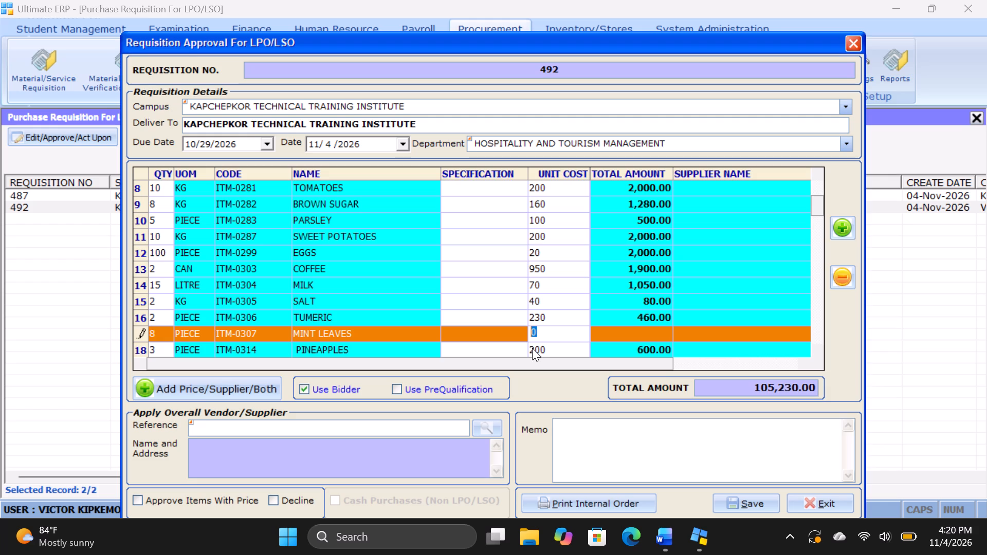
key("1")
type("00")
Check the items below MINT LEAVES through to the end of the list for missing or wrong unit costs.
double_click(816, 346)
left_click(816, 346)
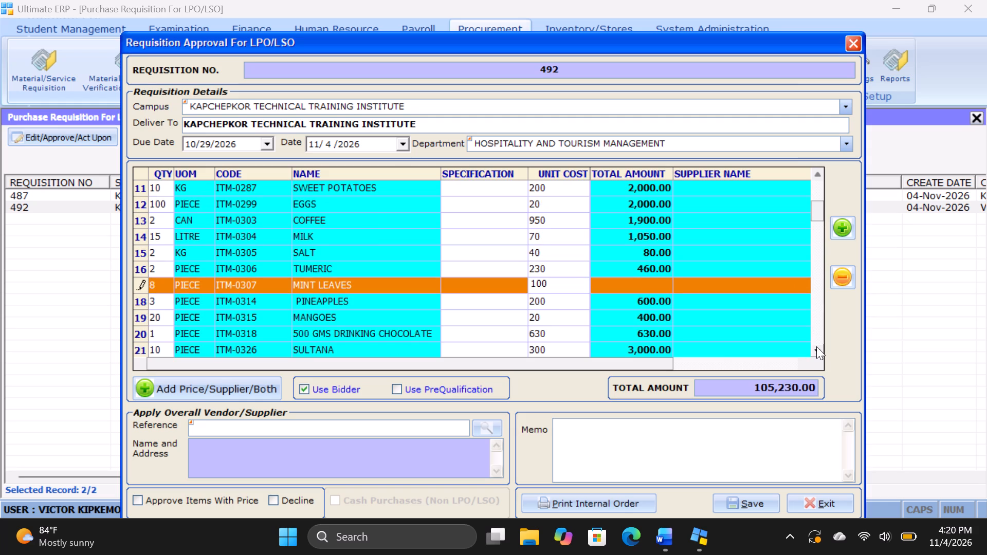
left_click(816, 346)
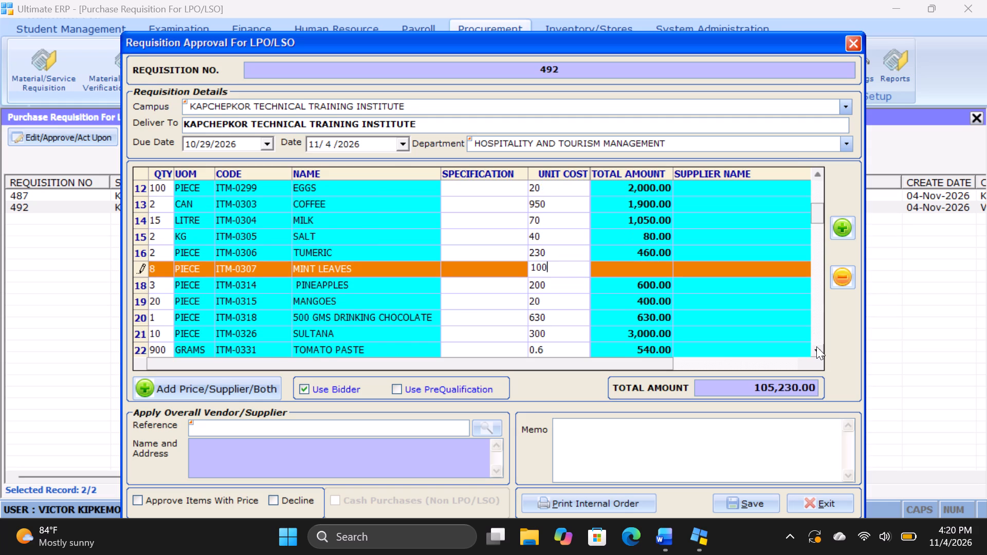
left_click(816, 346)
left_click(816, 346)
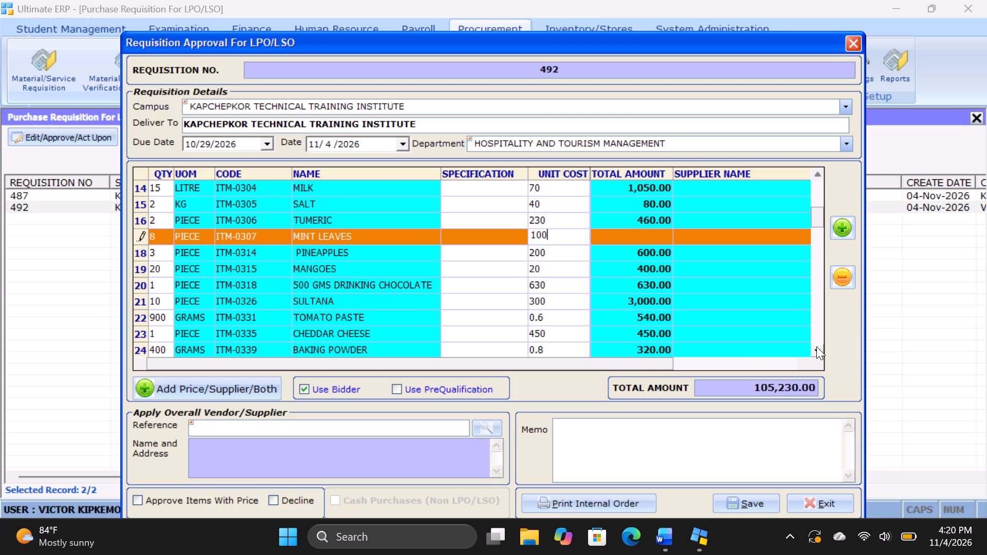
double_click(816, 346)
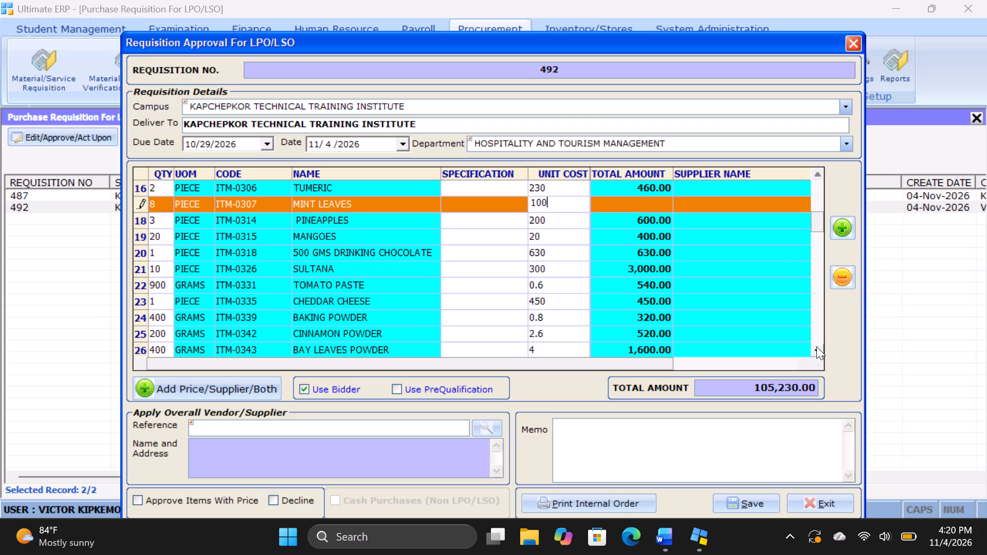
triple_click(816, 346)
left_click(816, 346)
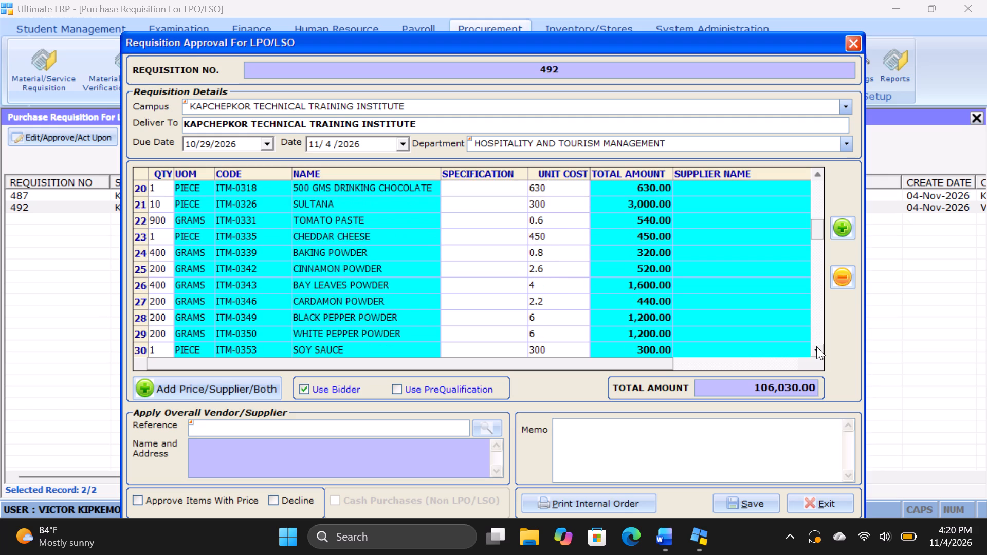
left_click(816, 346)
triple_click(816, 346)
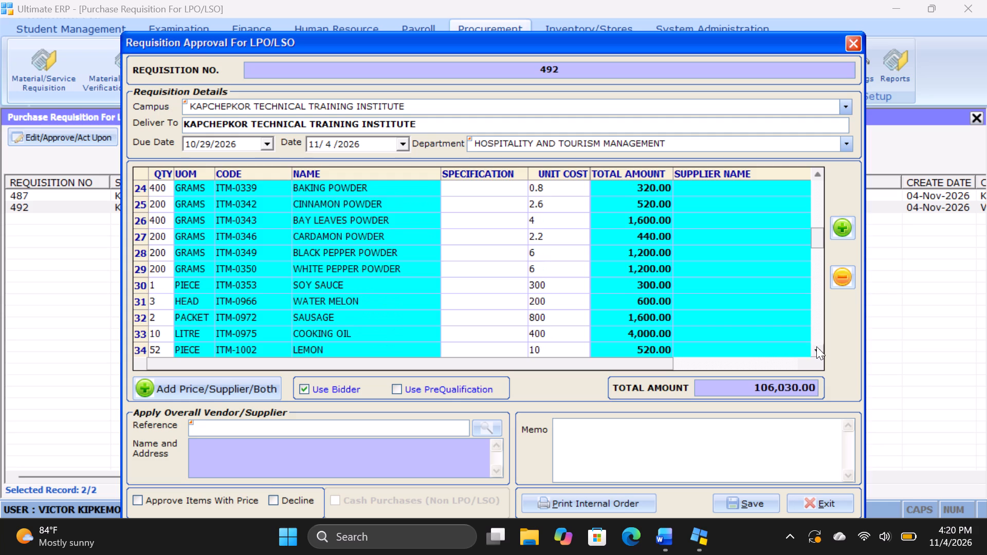
triple_click(816, 346)
triple_click(816, 346)
triple_click(816, 346)
triple_click(816, 346)
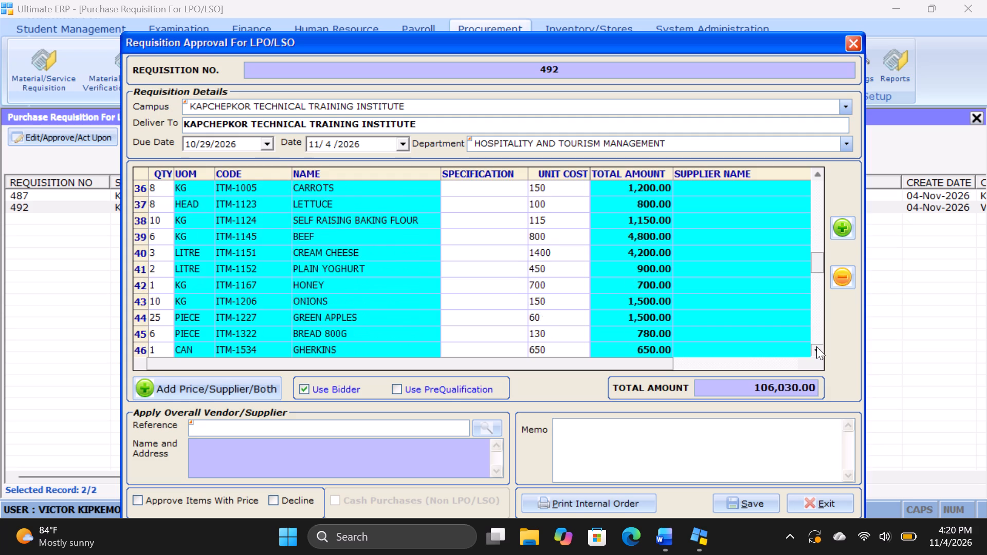
left_click(816, 346)
triple_click(816, 346)
triple_click(816, 346)
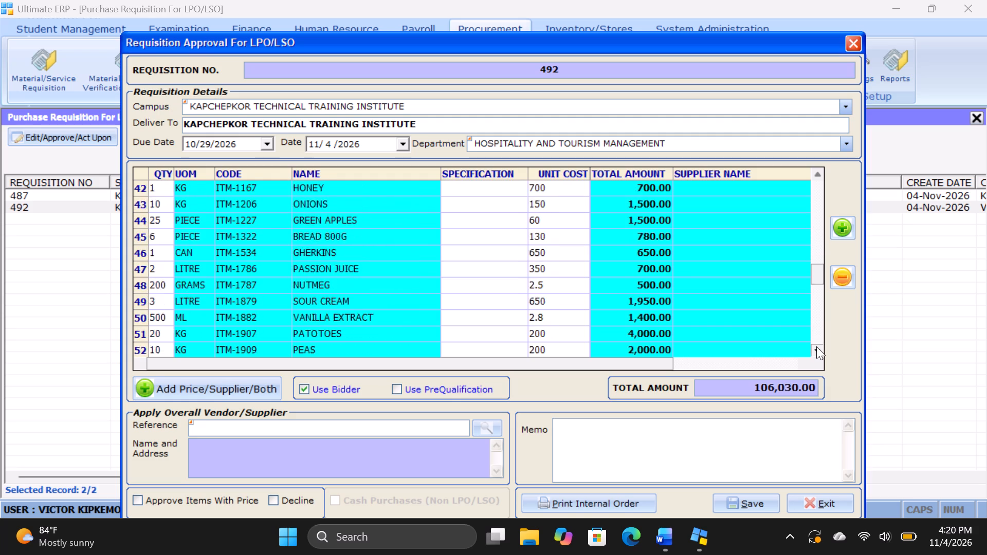
triple_click(816, 346)
triple_click(816, 346)
triple_click(816, 346)
triple_click(816, 346)
triple_click(816, 346)
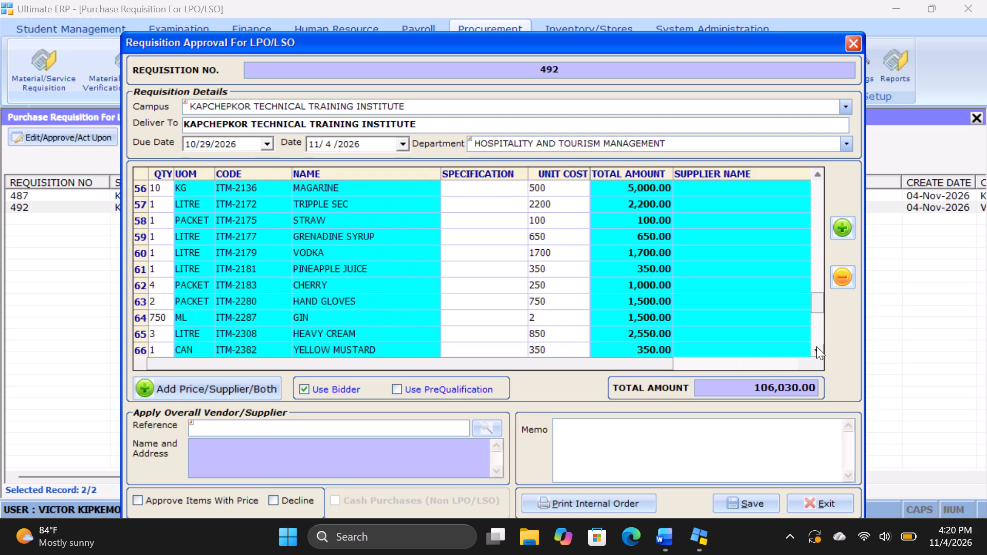
triple_click(816, 346)
triple_click(816, 346)
triple_click(816, 346)
triple_click(816, 346)
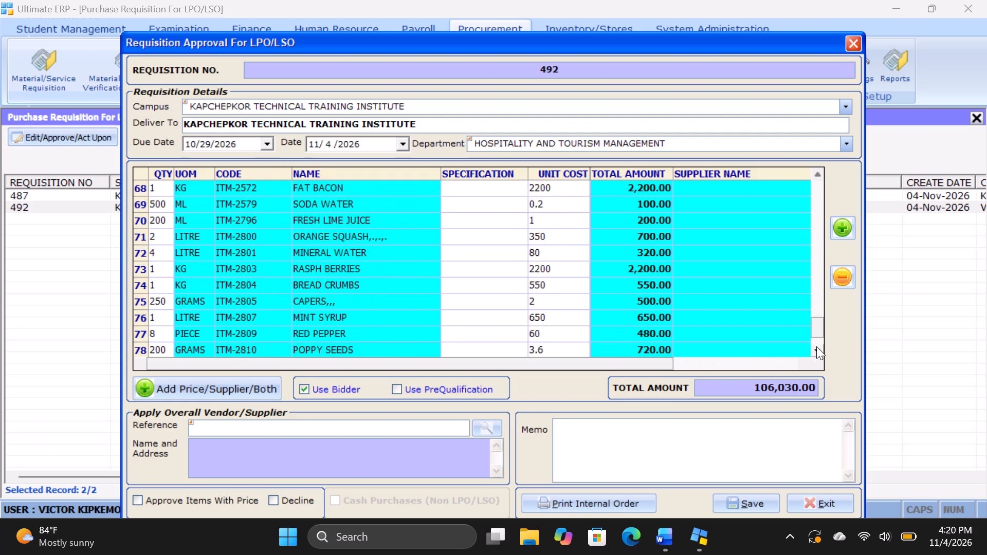
triple_click(816, 346)
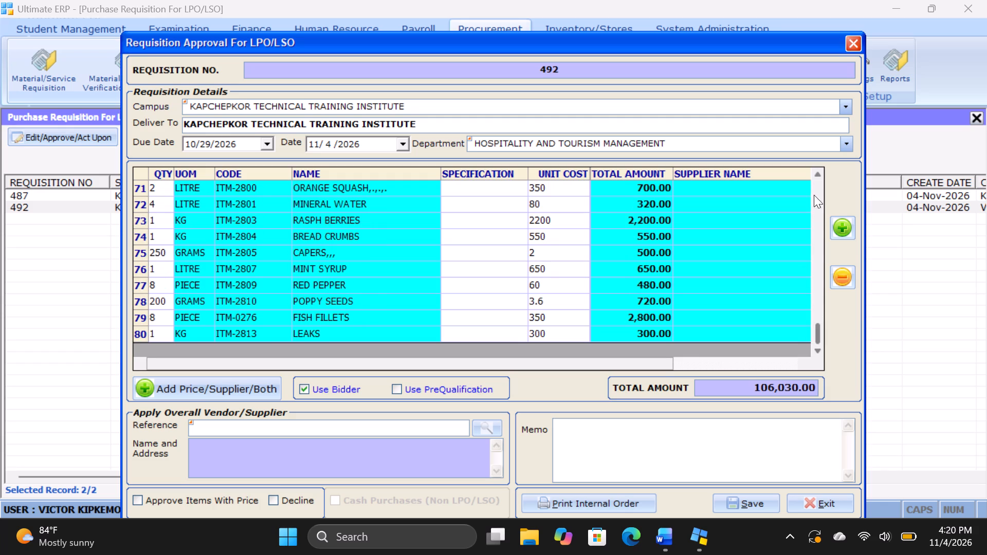
Check the unit costs from the last requisition item, LEAKS, back up to the start of the list for missing values.
triple_click(818, 169)
triple_click(818, 169)
triple_click(818, 169)
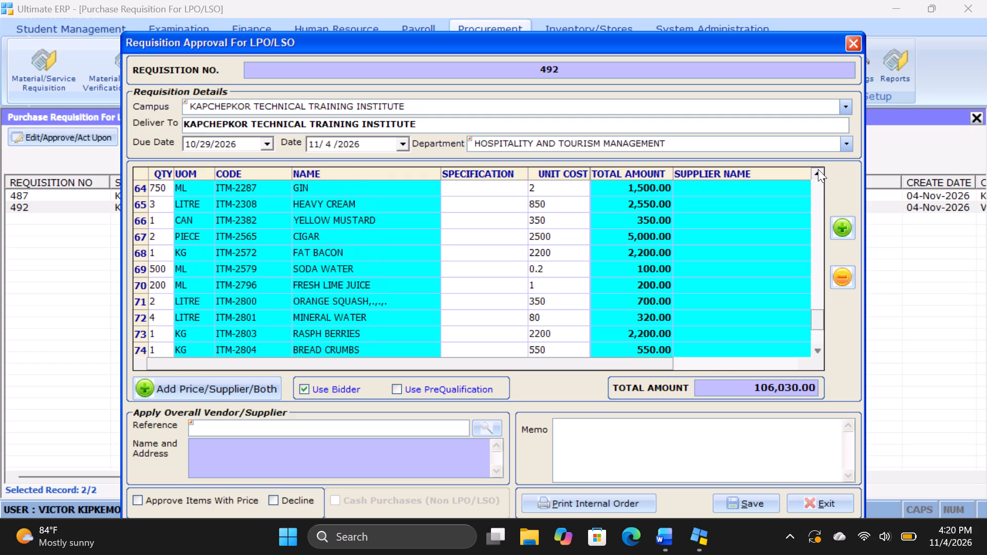
double_click(818, 169)
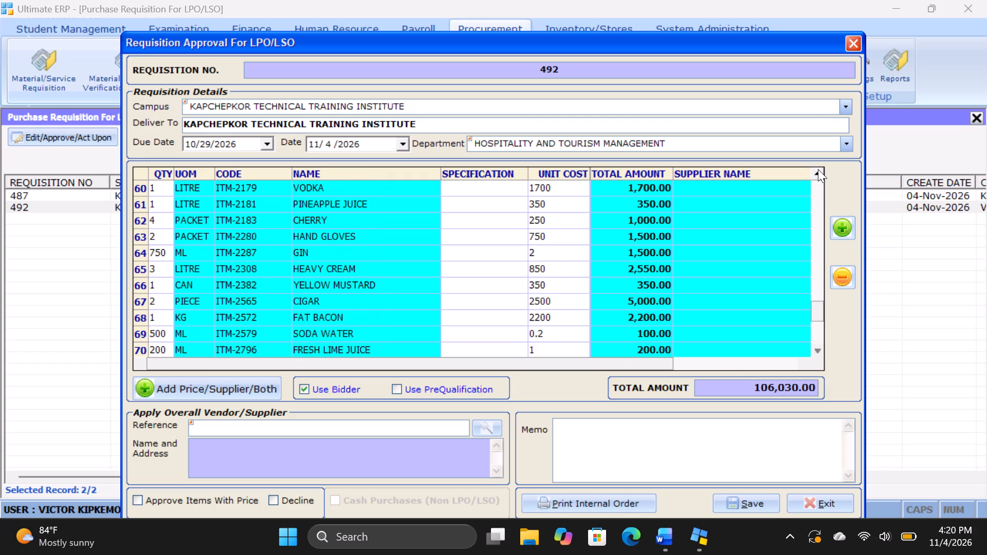
triple_click(818, 169)
triple_click(818, 169)
triple_click(818, 169)
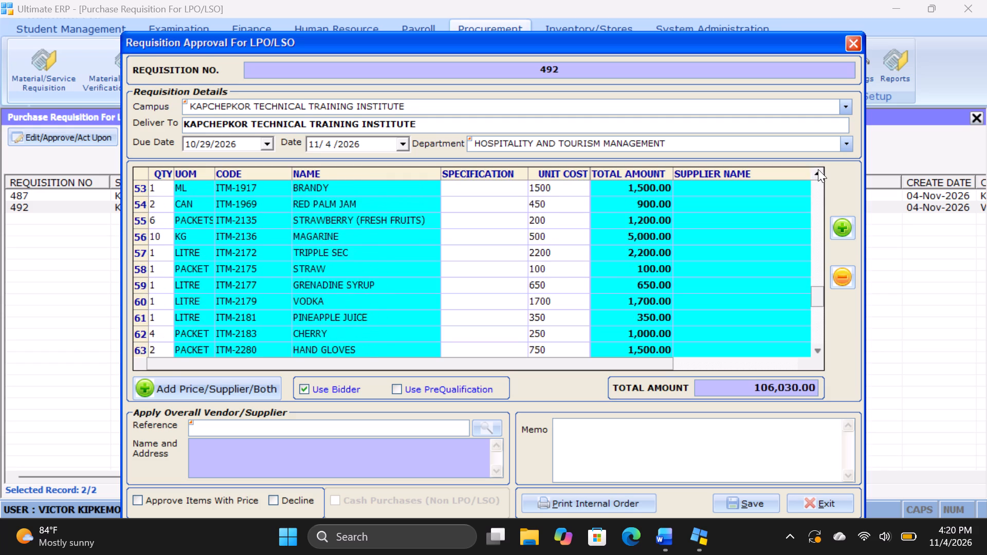
triple_click(818, 169)
triple_click(818, 169)
triple_click(818, 169)
triple_click(818, 169)
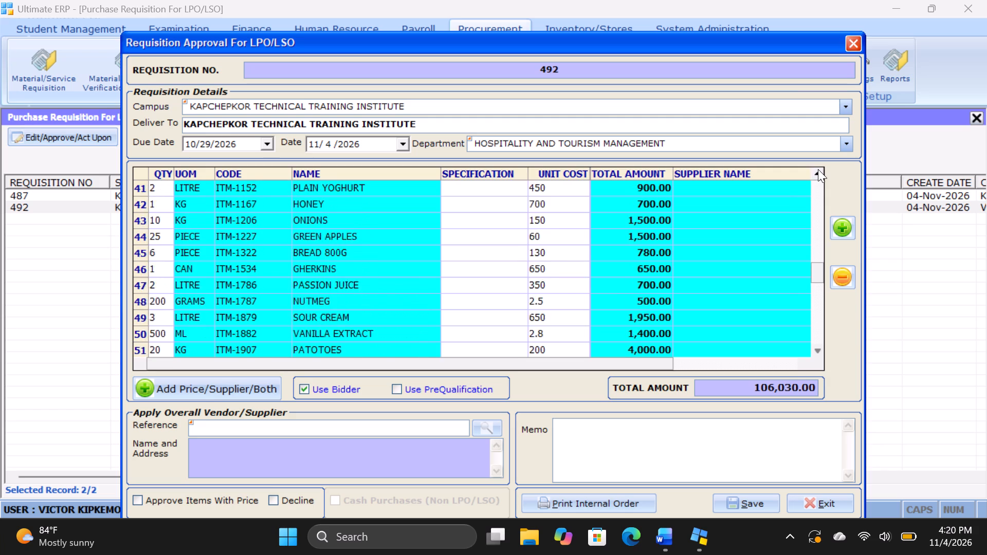
triple_click(818, 169)
triple_click(818, 169)
triple_click(818, 169)
triple_click(818, 169)
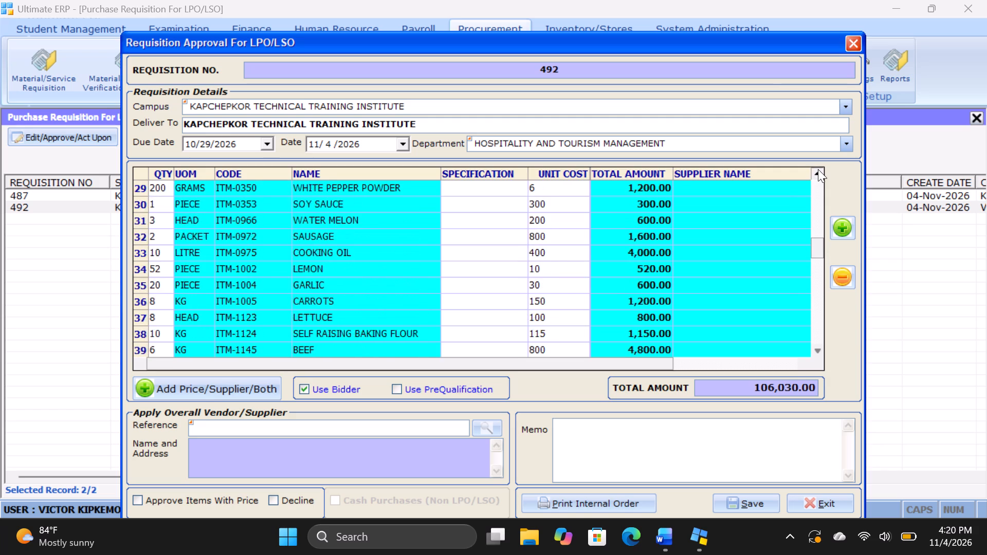
triple_click(818, 169)
triple_click(818, 169)
triple_click(818, 169)
triple_click(818, 169)
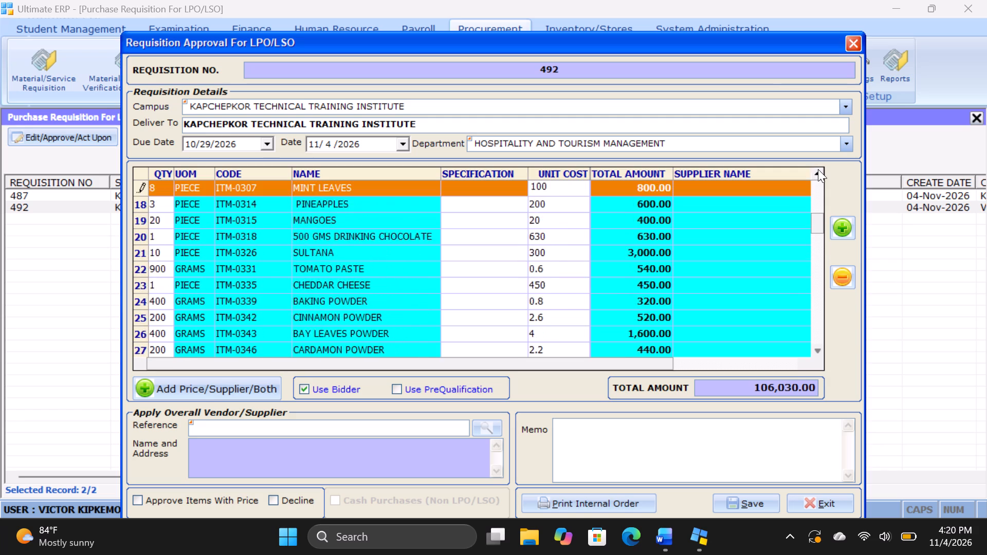
triple_click(818, 169)
triple_click(818, 169)
triple_click(818, 169)
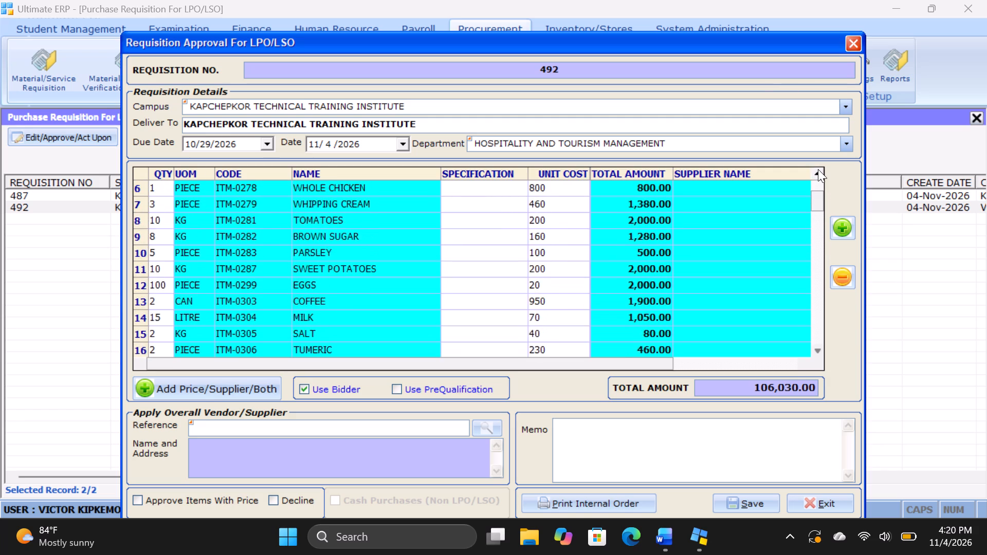
triple_click(818, 169)
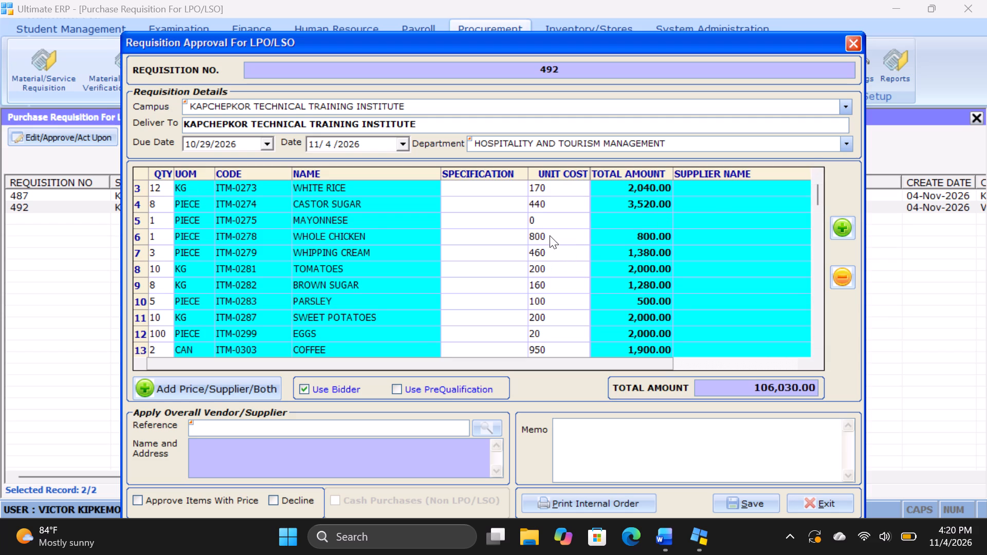
Set the unit cost of MAYONNESE (ITM-0275) to 650.
left_click(550, 218)
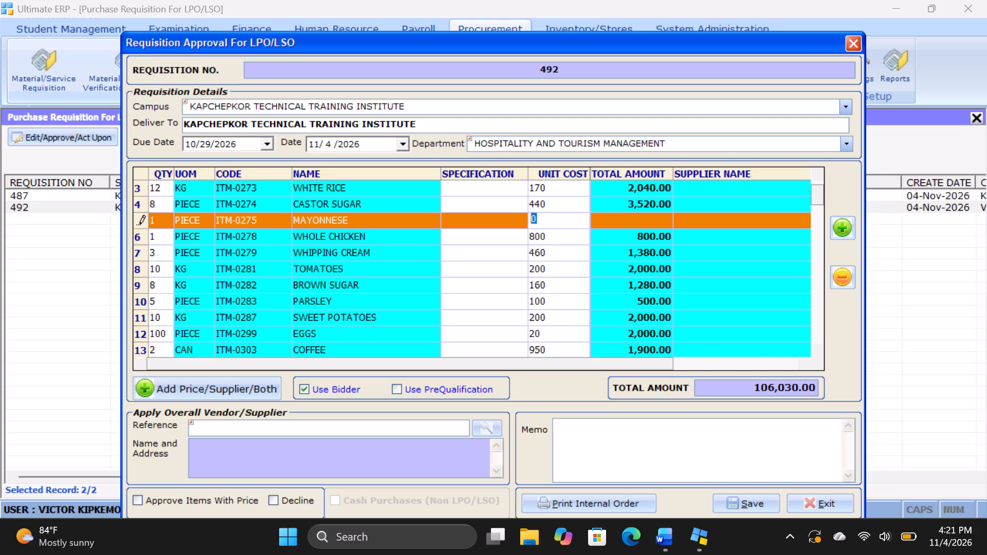
type("650")
left_click(531, 238)
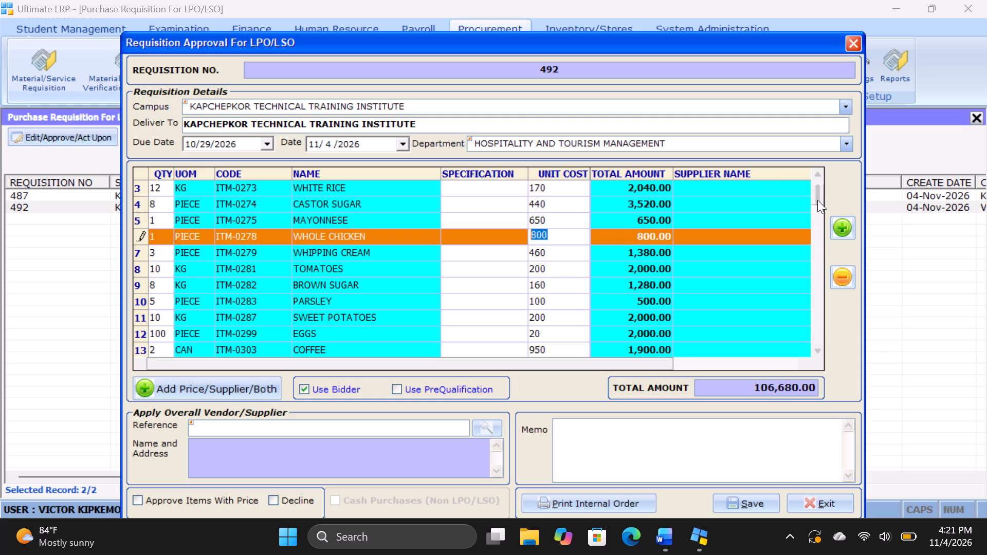
Review the unit costs of all requisition items once more, from GINGER at the start to LEAKS at the end.
triple_click(813, 176)
left_click(813, 176)
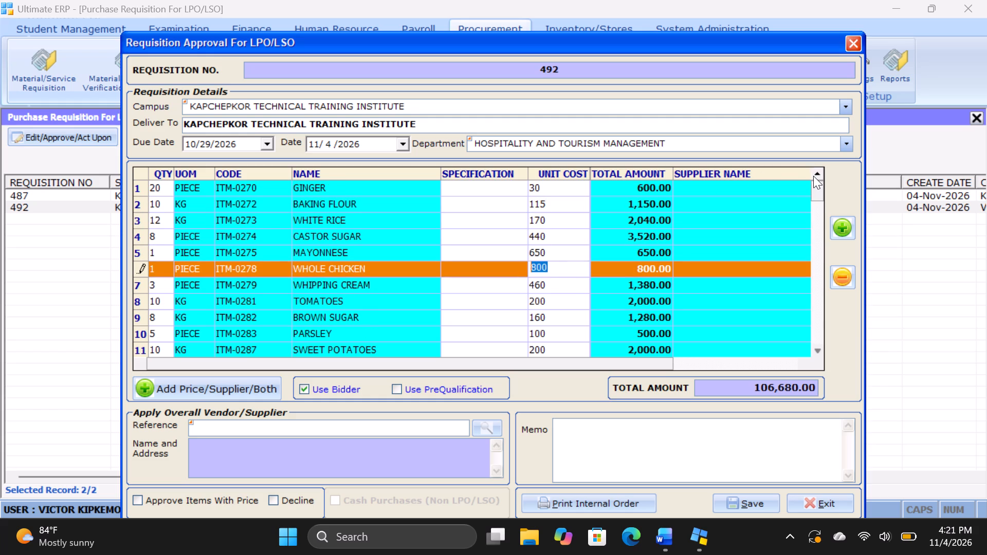
triple_click(813, 176)
left_click(813, 176)
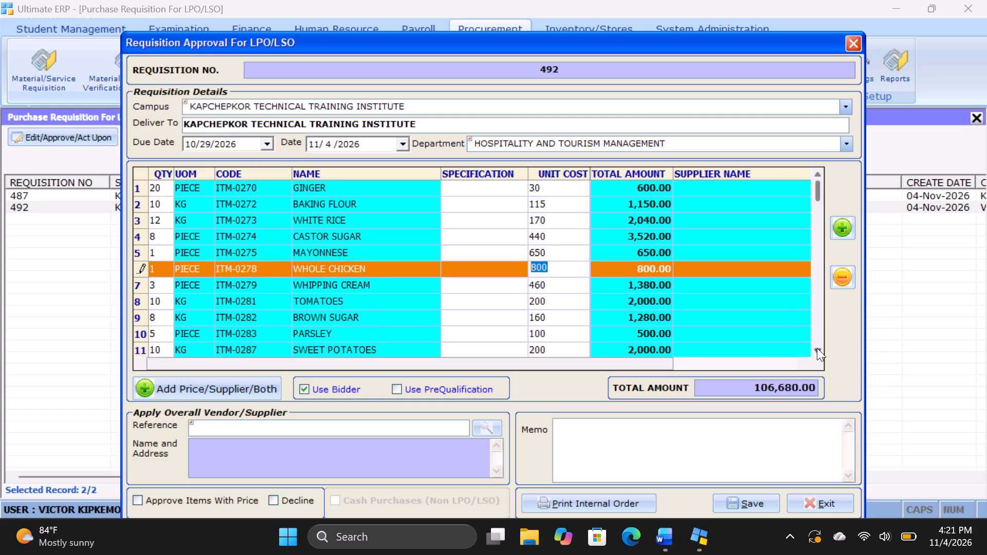
triple_click(817, 348)
triple_click(817, 348)
triple_click(817, 348)
triple_click(817, 348)
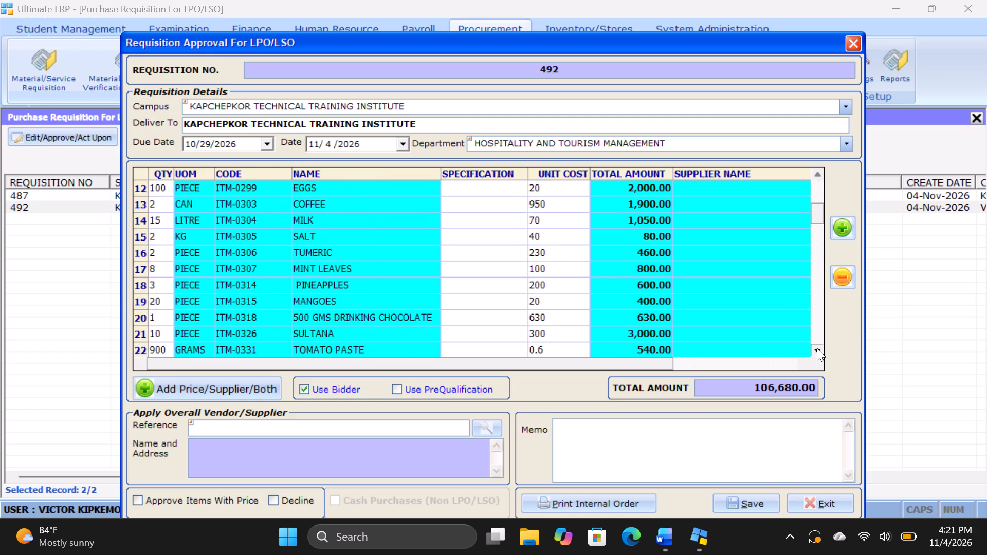
triple_click(817, 348)
triple_click(817, 348)
triple_click(817, 348)
triple_click(817, 348)
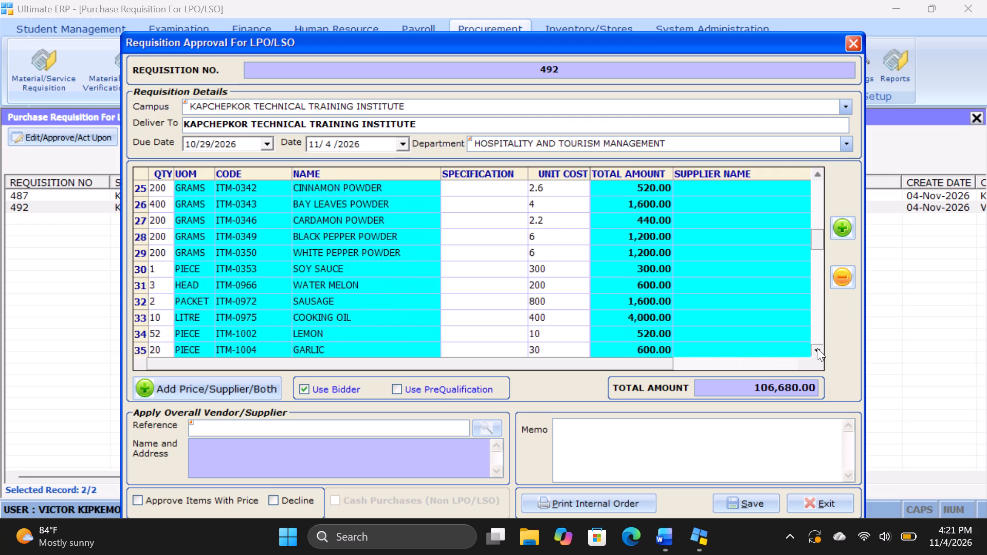
triple_click(817, 348)
triple_click(817, 348)
triple_click(817, 348)
triple_click(817, 348)
triple_click(817, 348)
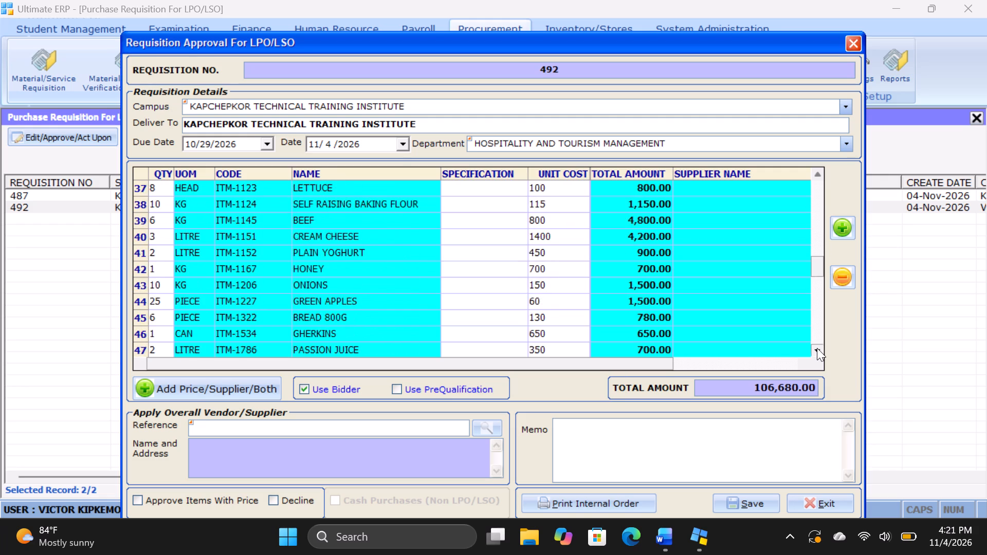
triple_click(817, 348)
triple_click(817, 348)
triple_click(817, 348)
triple_click(817, 348)
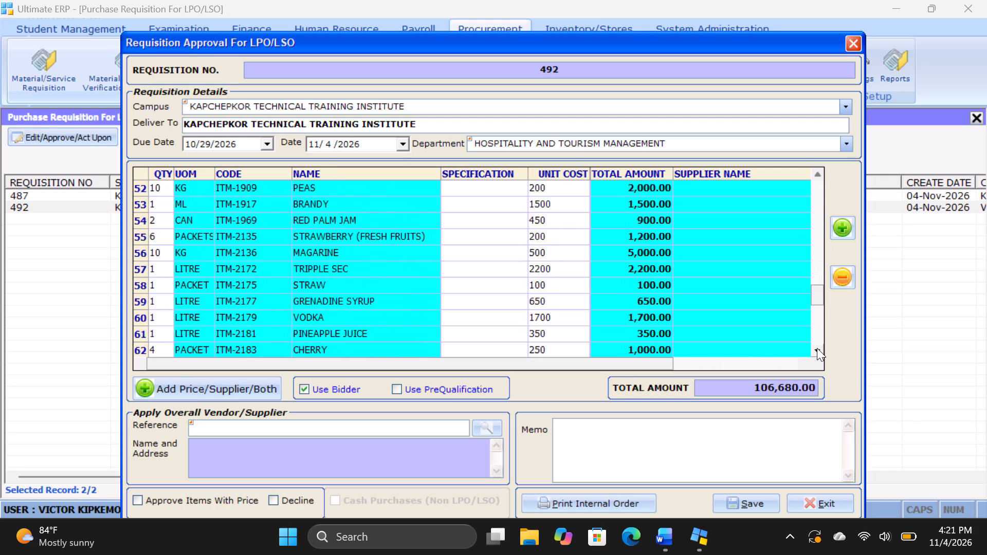
triple_click(817, 348)
triple_click(817, 348)
triple_click(817, 348)
triple_click(817, 348)
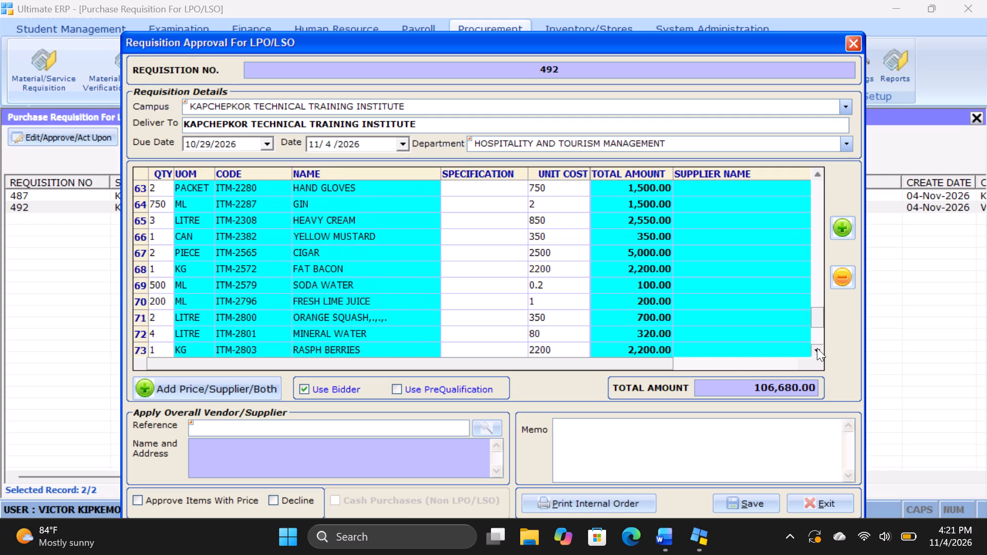
triple_click(817, 348)
triple_click(817, 348)
triple_click(817, 348)
left_click(817, 348)
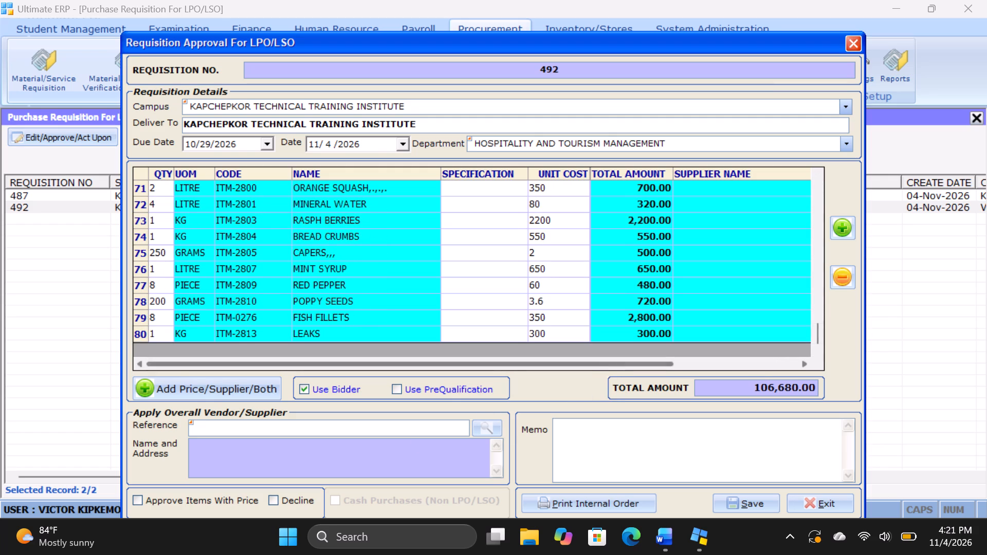
Save requisition 492 with the updated unit costs.
left_click(765, 501)
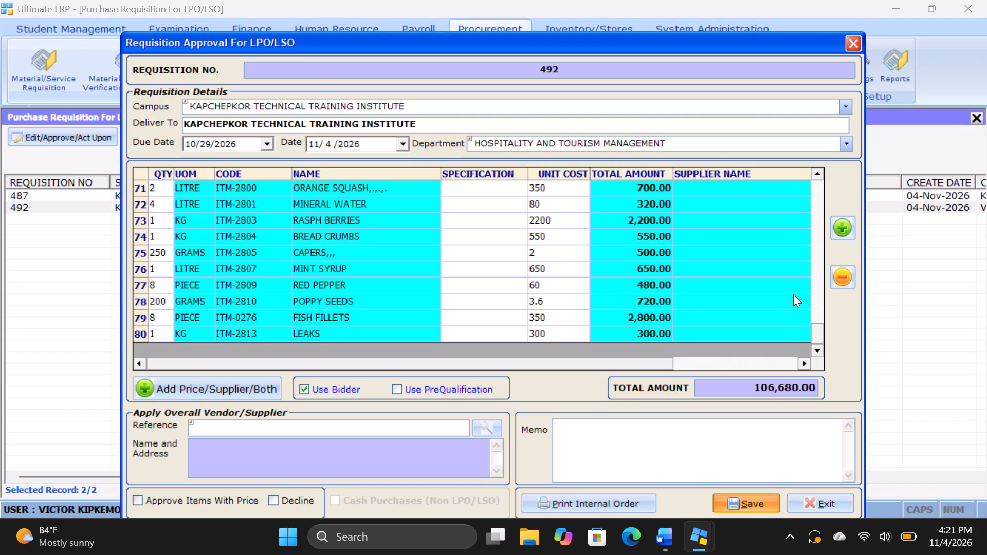
Find the TRANSPORT service item (ITM-0976) by filtering the item list on "transpo" and add it to the requisition.
left_click(843, 233)
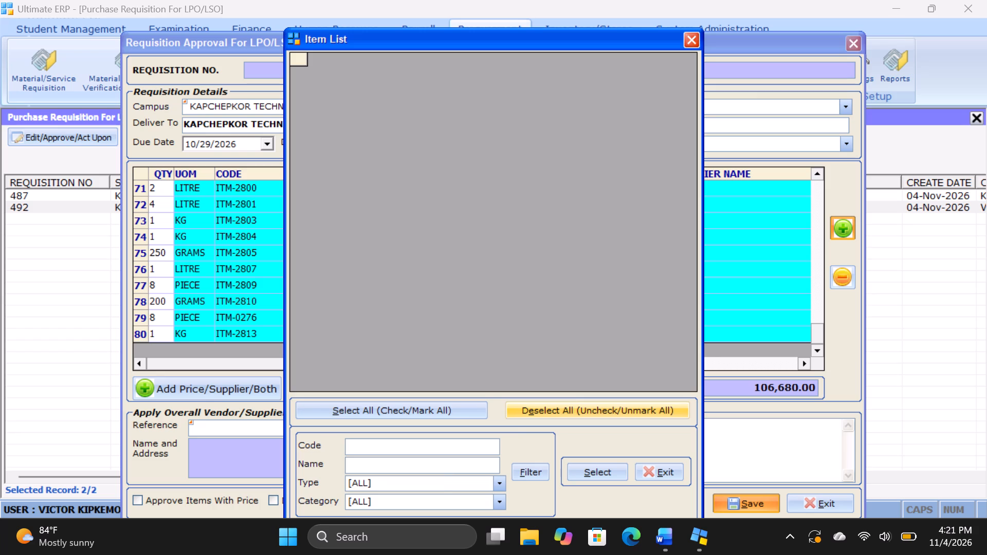
left_click(426, 466)
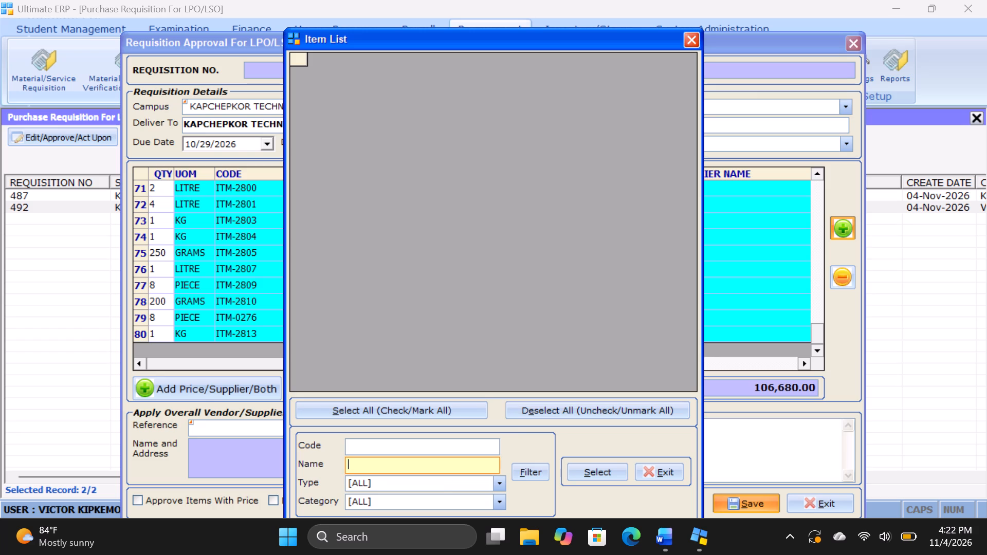
type("transpo")
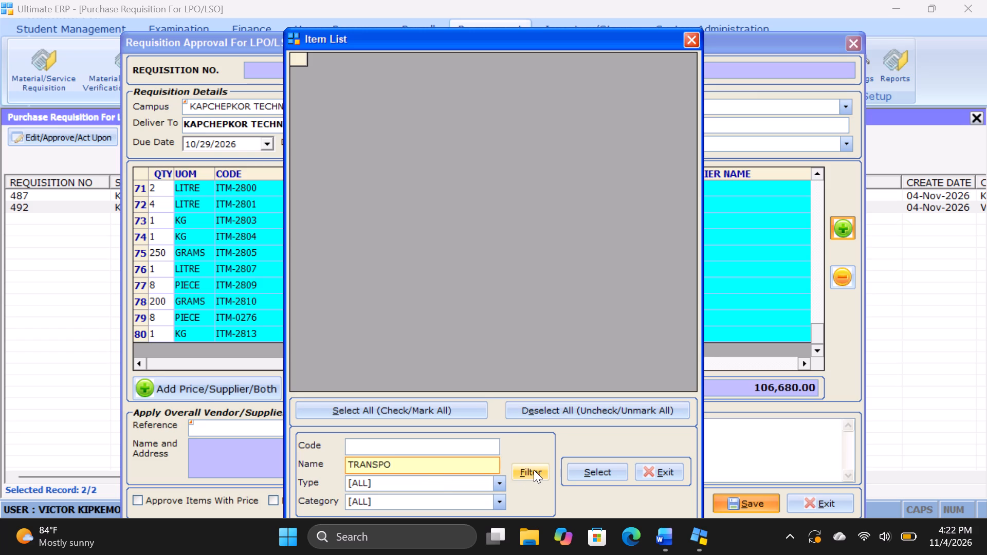
left_click(534, 470)
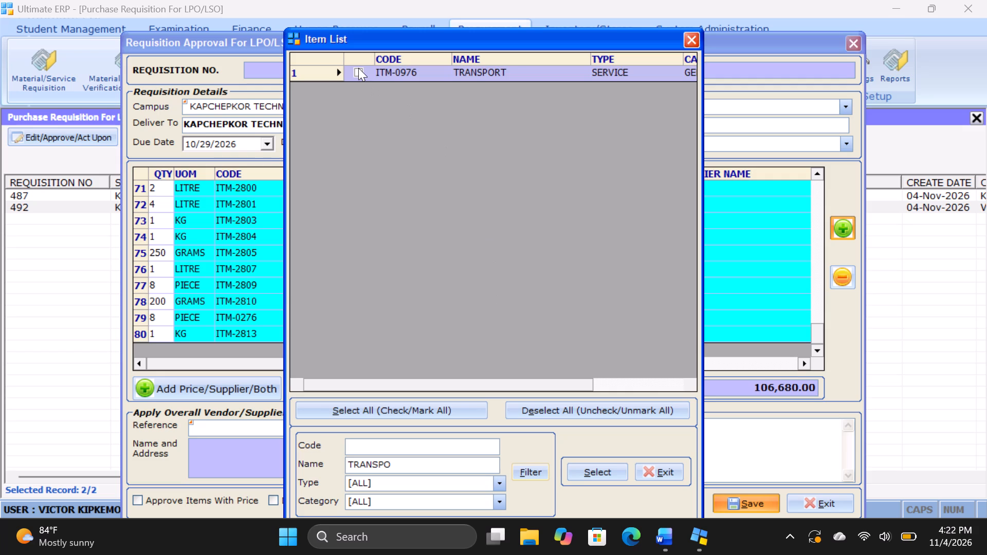
left_click(358, 68)
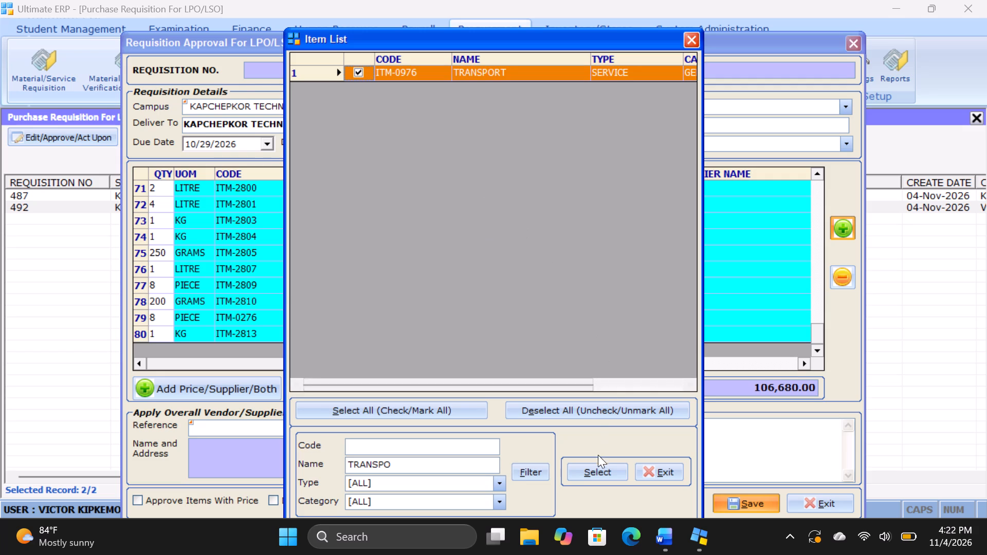
left_click(594, 473)
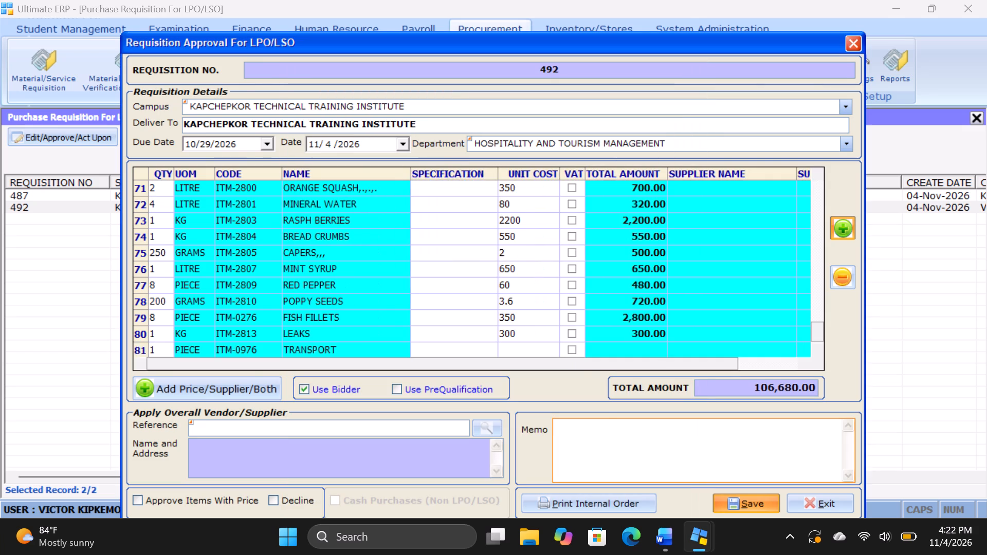
Set the unit cost of TRANSPORT (ITM-0976) to 2000.
triple_click(817, 350)
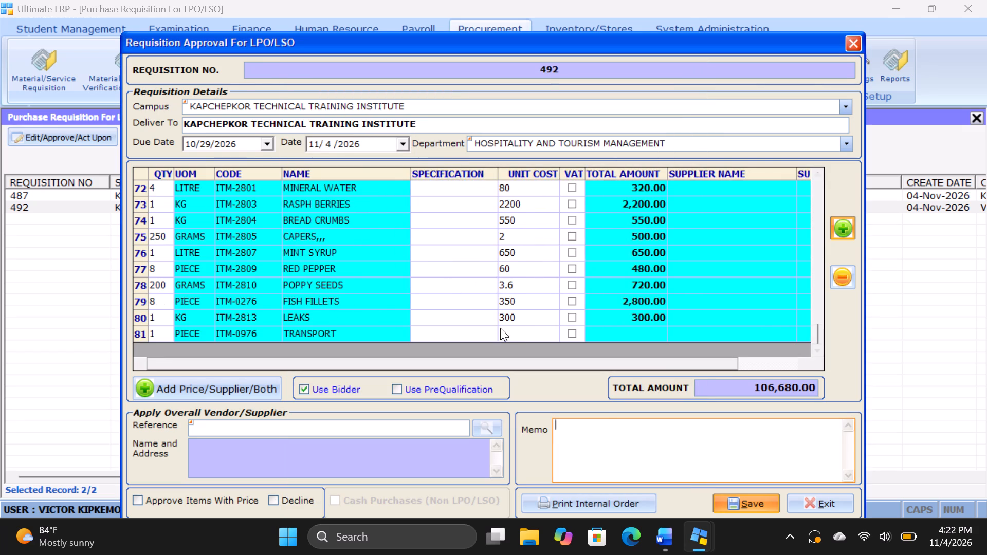
left_click(501, 331)
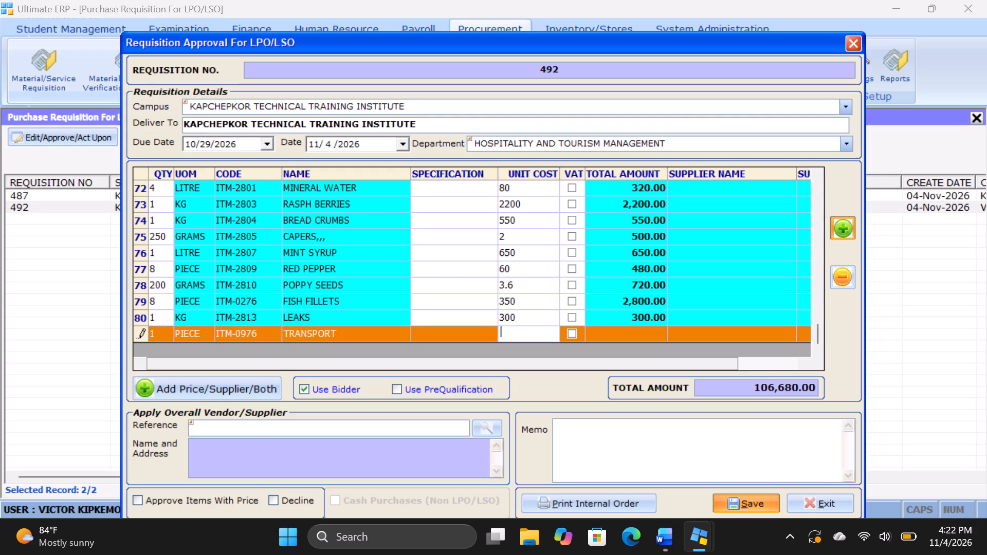
type("2000")
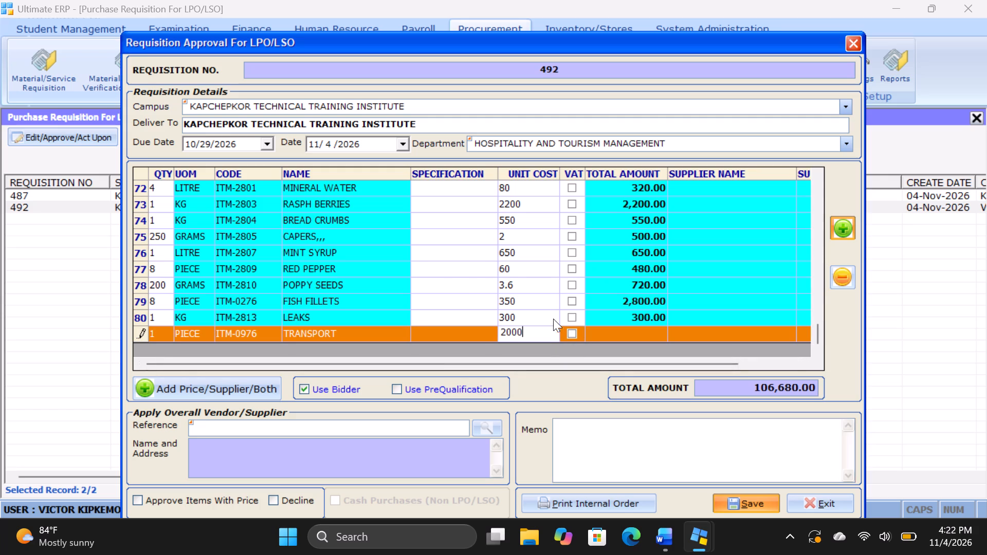
left_click(538, 316)
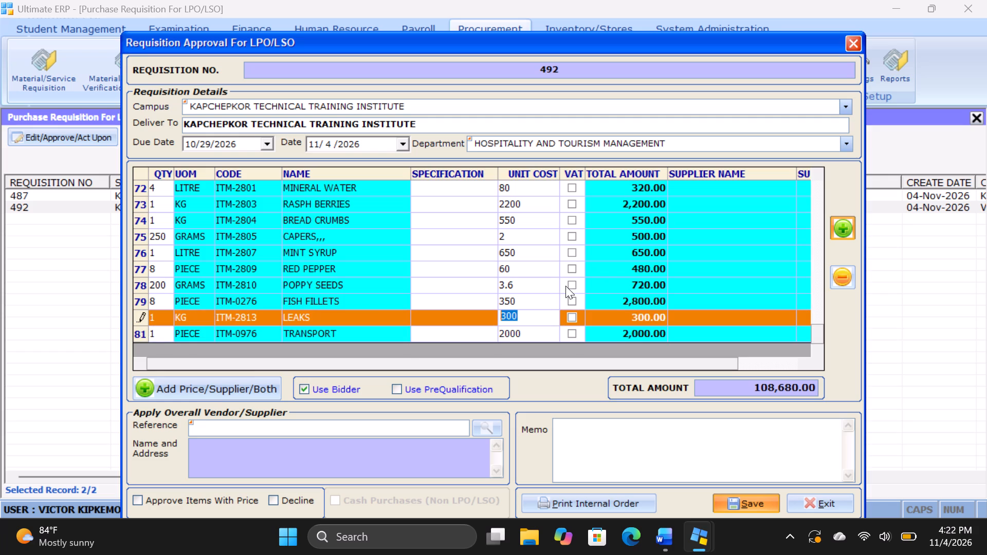
Find GENERAL (SUP-0059) by filtering the suppliers on "general" and apply it as the overall supplier of requisition 492.
left_click(770, 330)
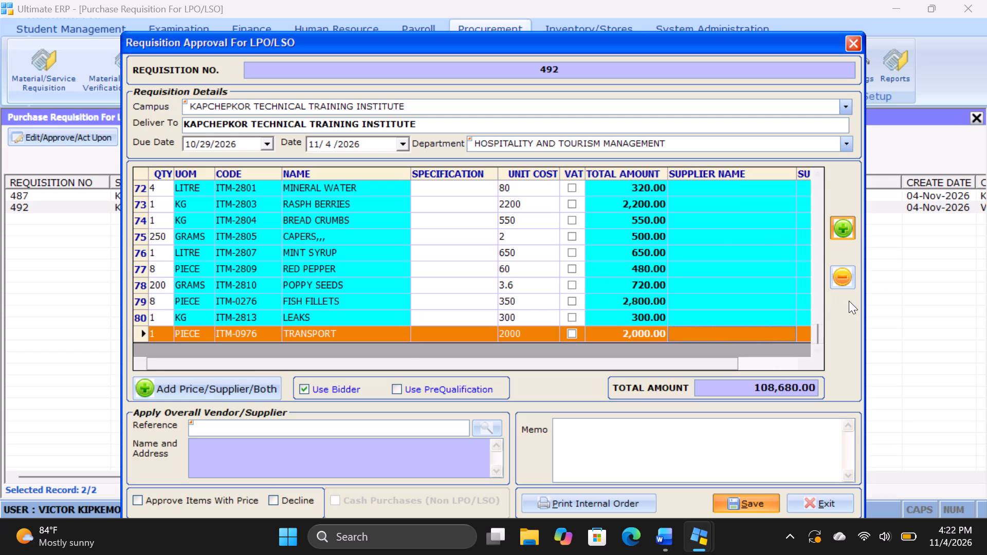
left_click(489, 423)
left_click(460, 448)
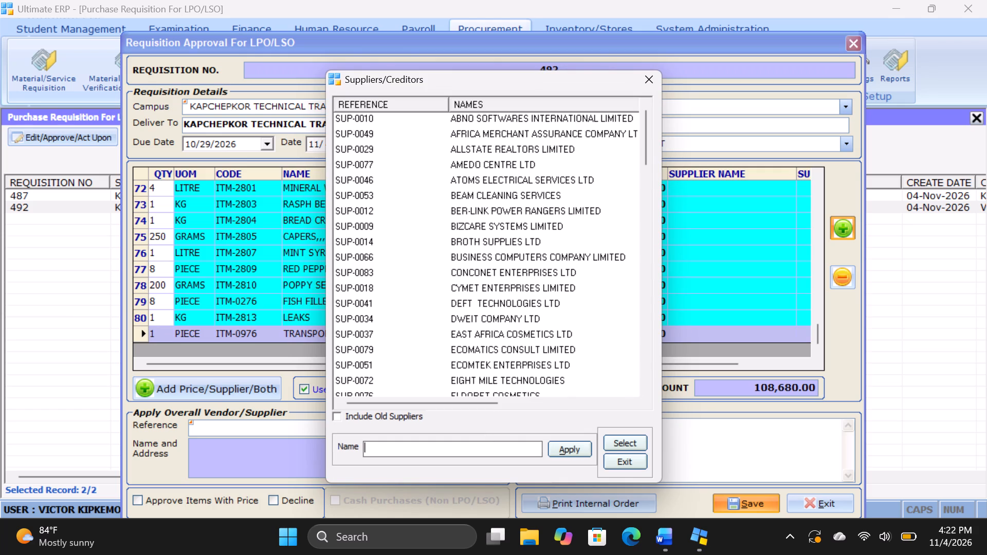
type("general")
left_click(562, 452)
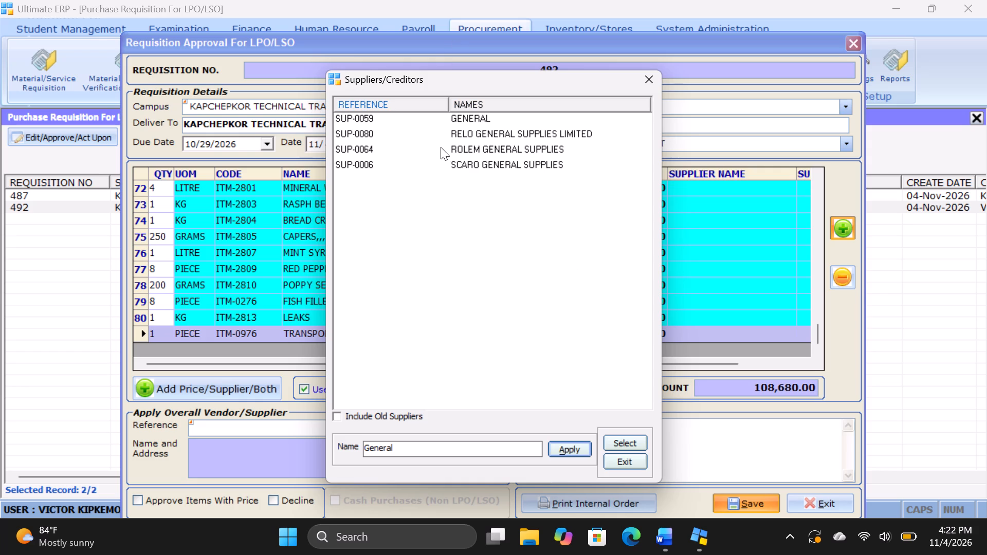
left_click(455, 118)
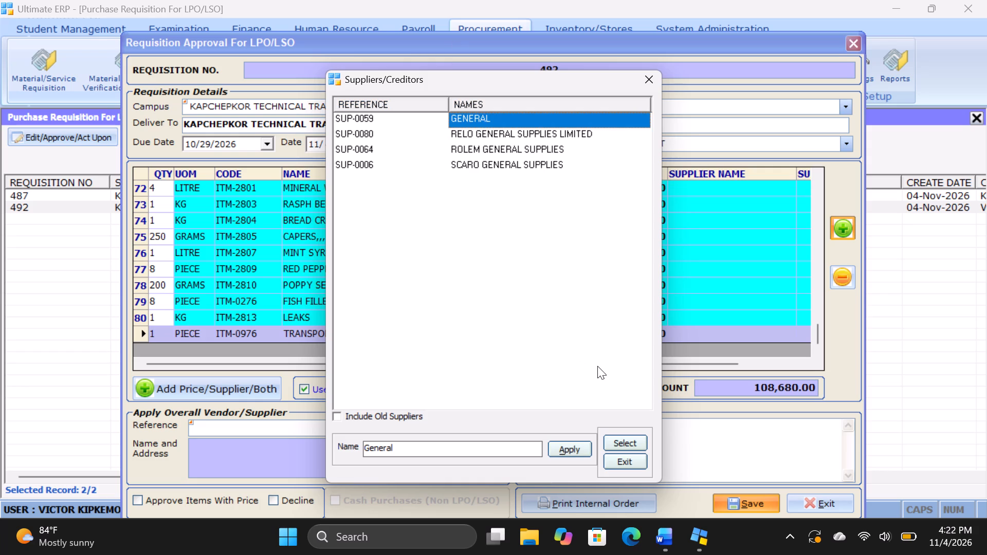
left_click(619, 441)
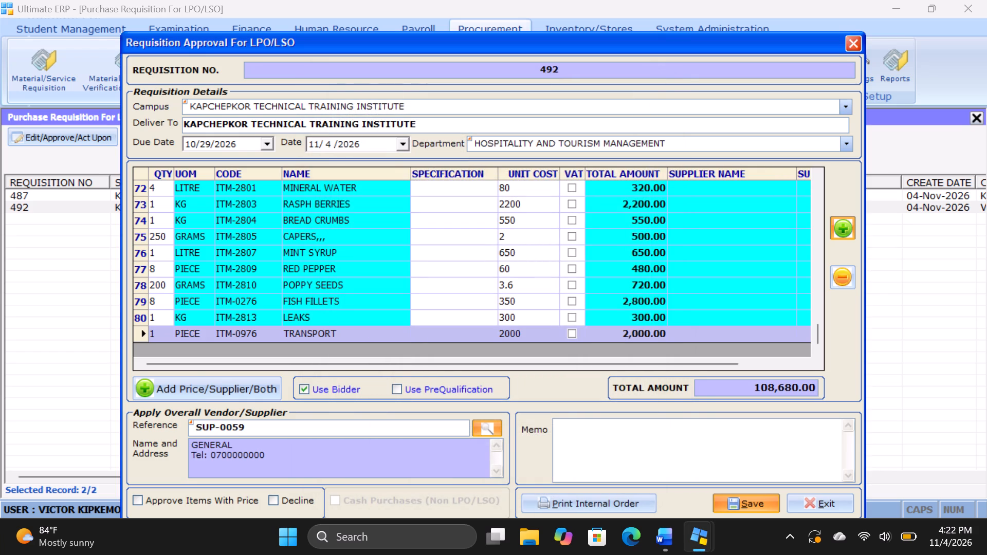
Save requisition 492 with the transport item and the overall supplier.
triple_click(815, 352)
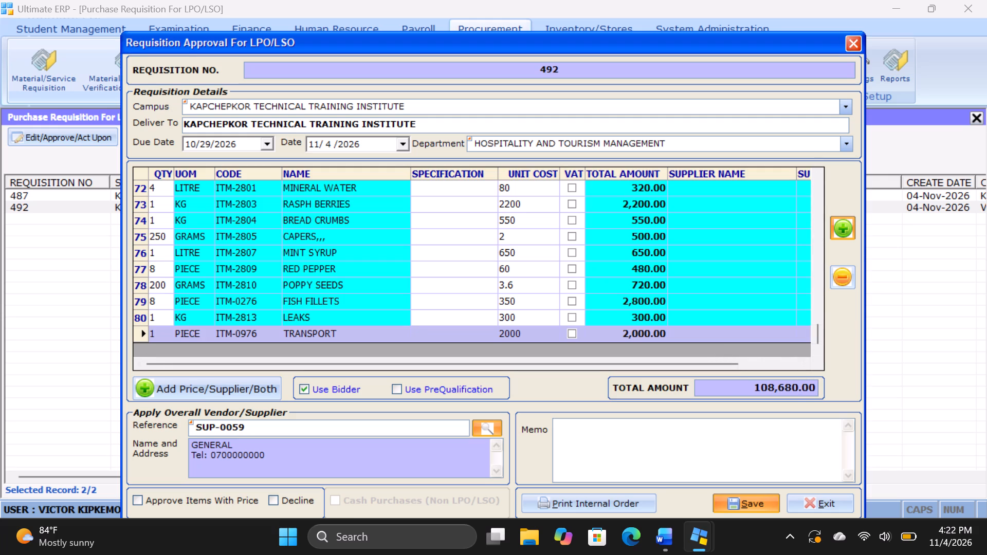
left_click(763, 504)
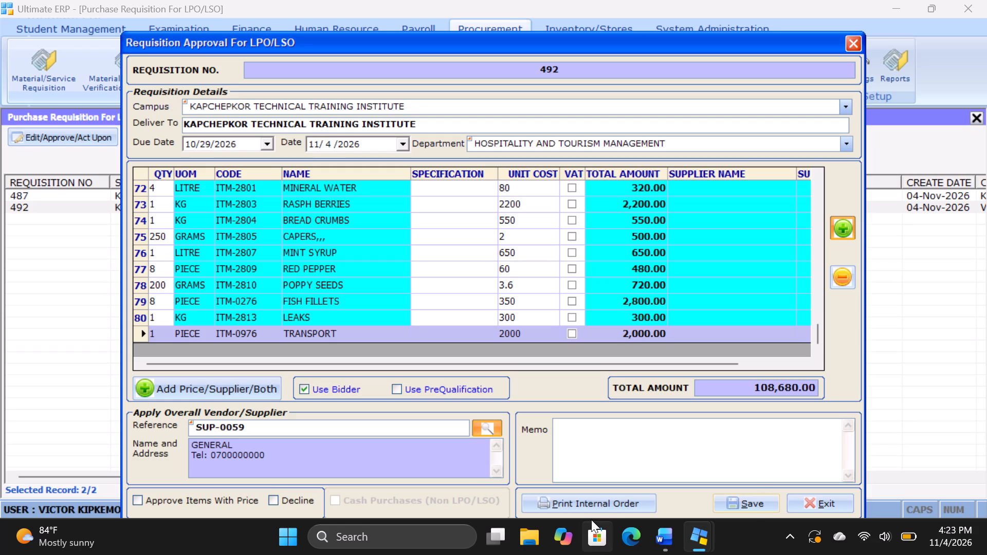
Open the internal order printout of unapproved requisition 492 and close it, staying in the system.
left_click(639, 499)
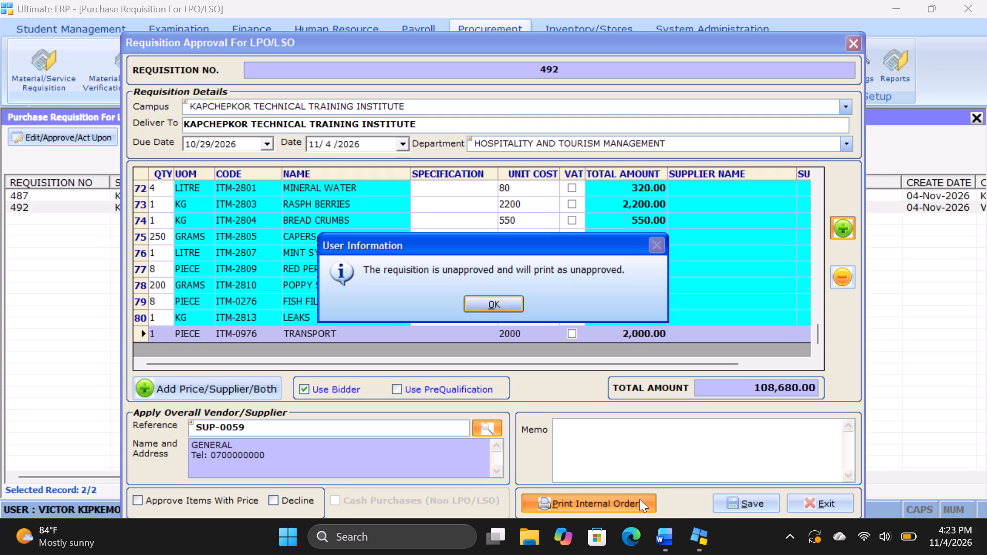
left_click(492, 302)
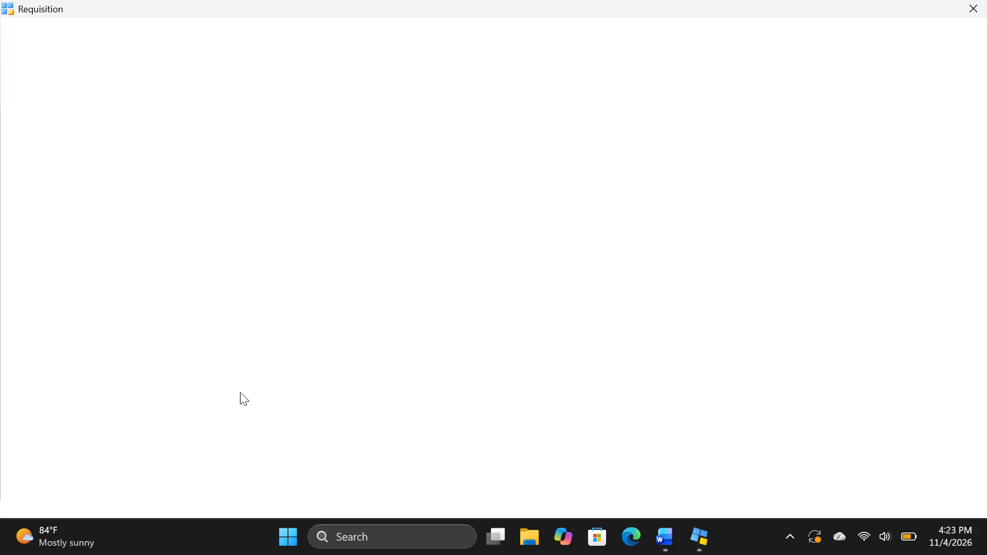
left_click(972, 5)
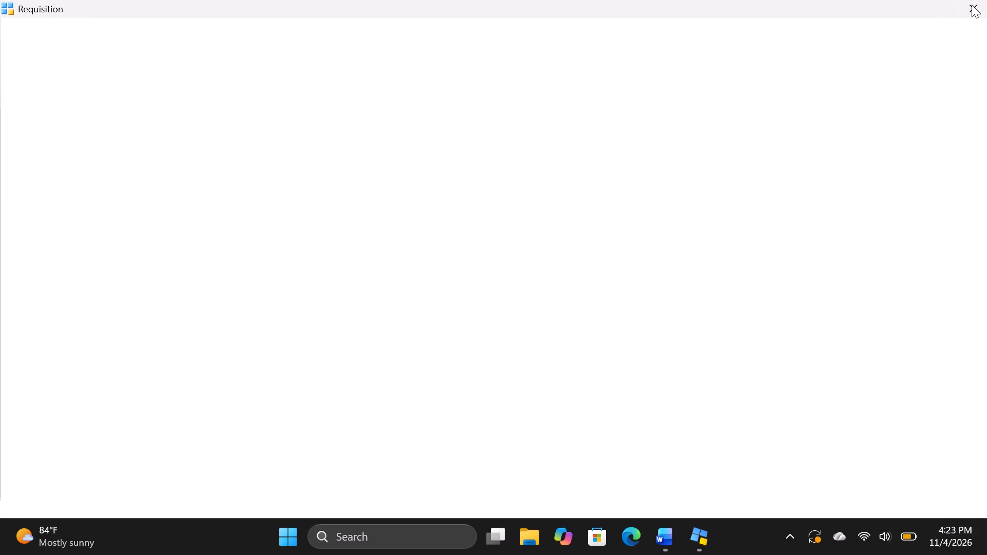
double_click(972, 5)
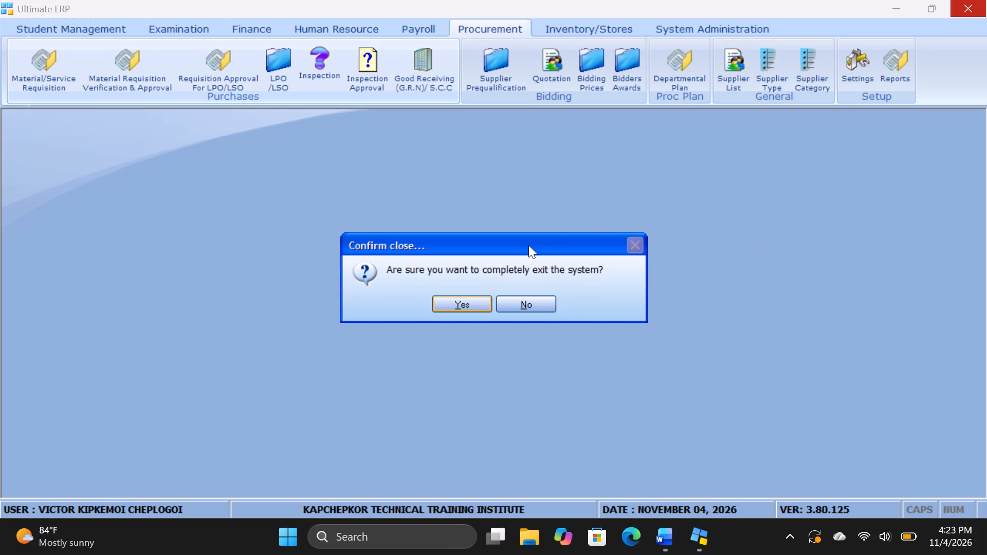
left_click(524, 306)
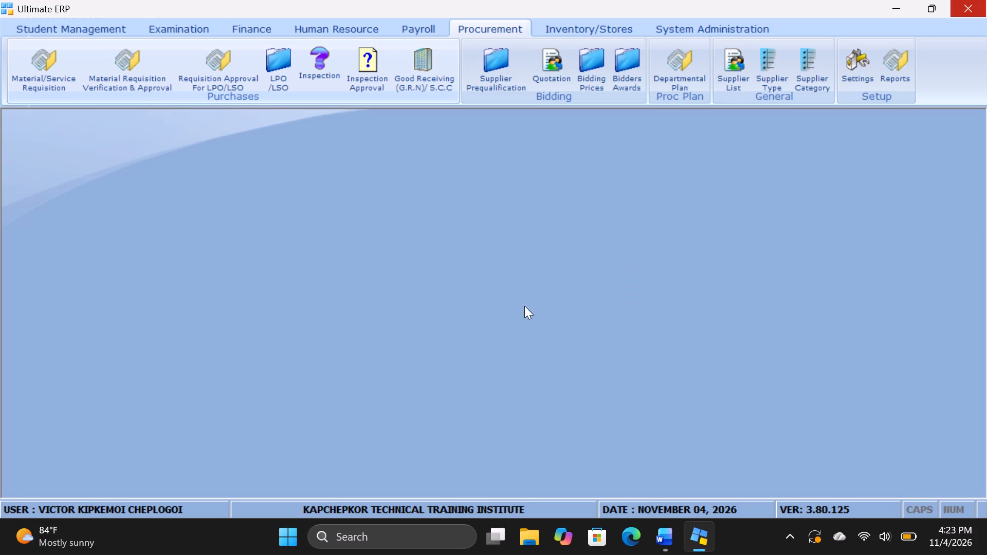
Examine the pending requisitions in Material Requisition Verification & Approval from the first entry to the last.
double_click(140, 78)
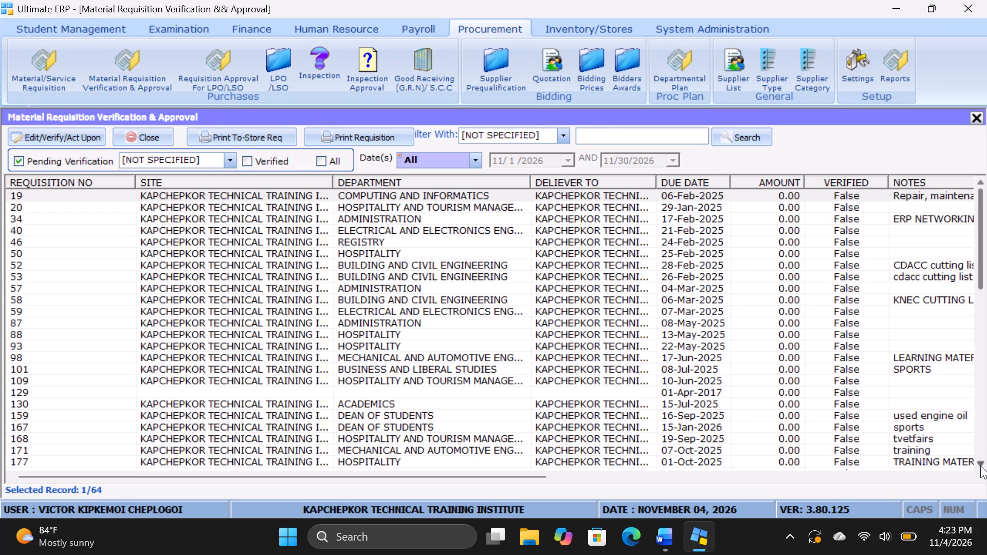
triple_click(979, 466)
triple_click(979, 466)
triple_click(979, 466)
double_click(979, 466)
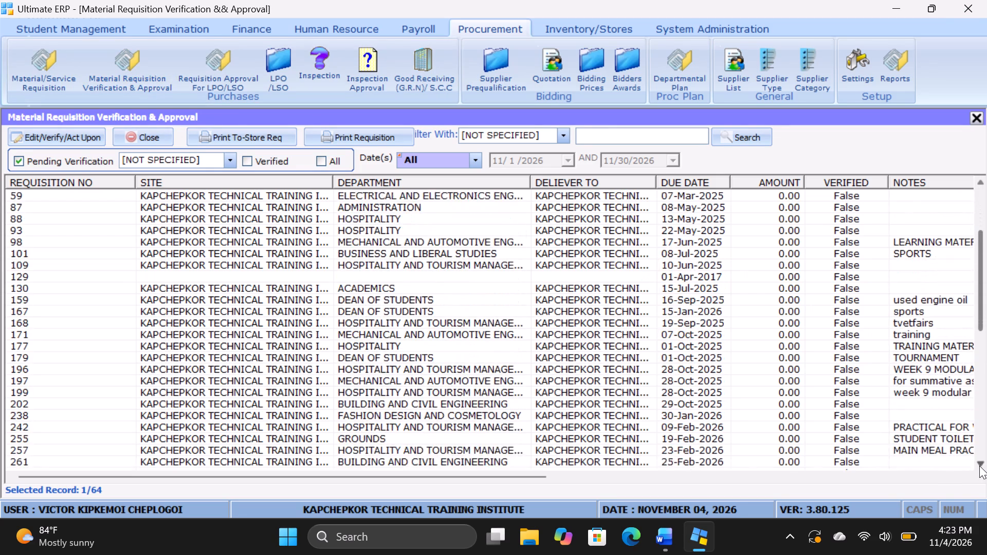
triple_click(979, 466)
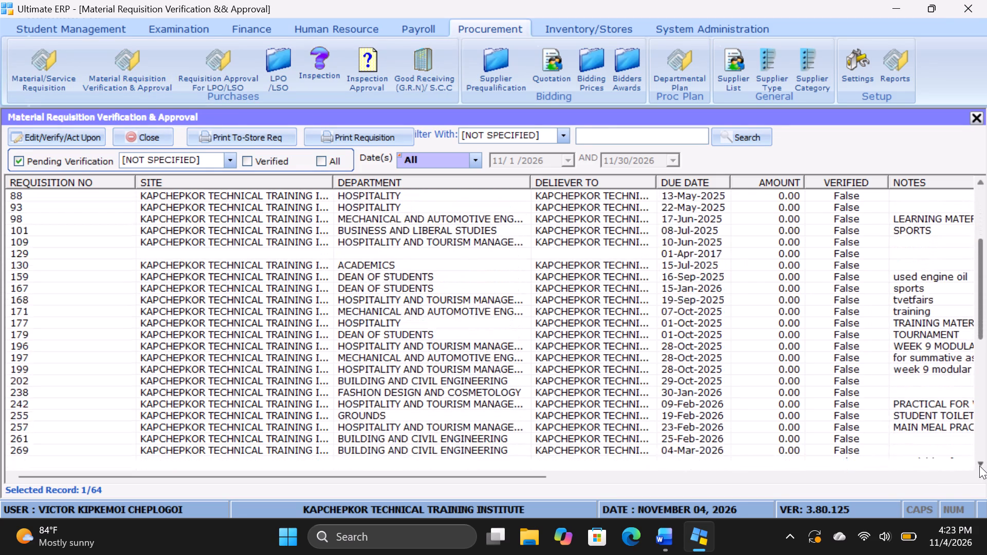
triple_click(979, 466)
triple_click(979, 466)
triple_click(979, 466)
triple_click(979, 466)
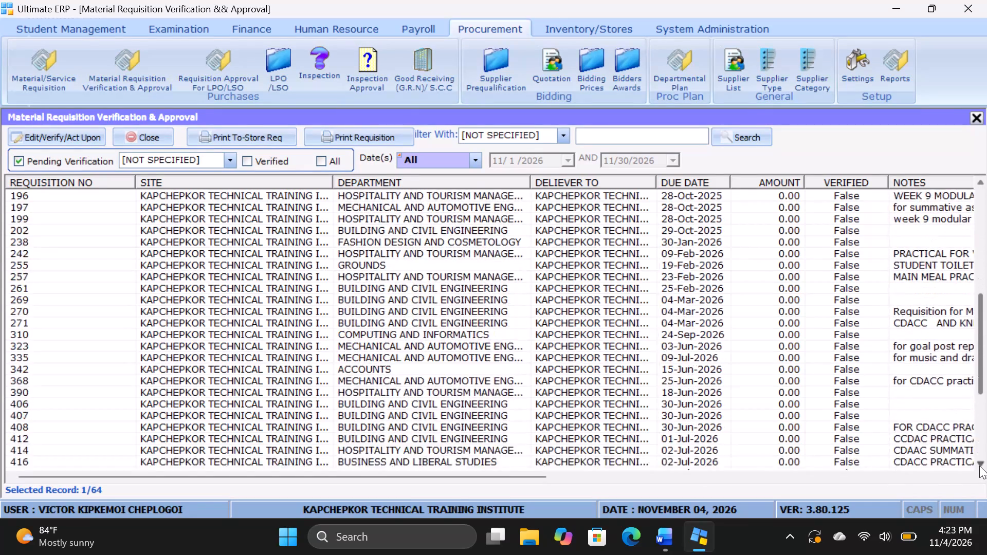
triple_click(979, 466)
triple_click(979, 466)
triple_click(979, 466)
triple_click(979, 466)
triple_click(979, 466)
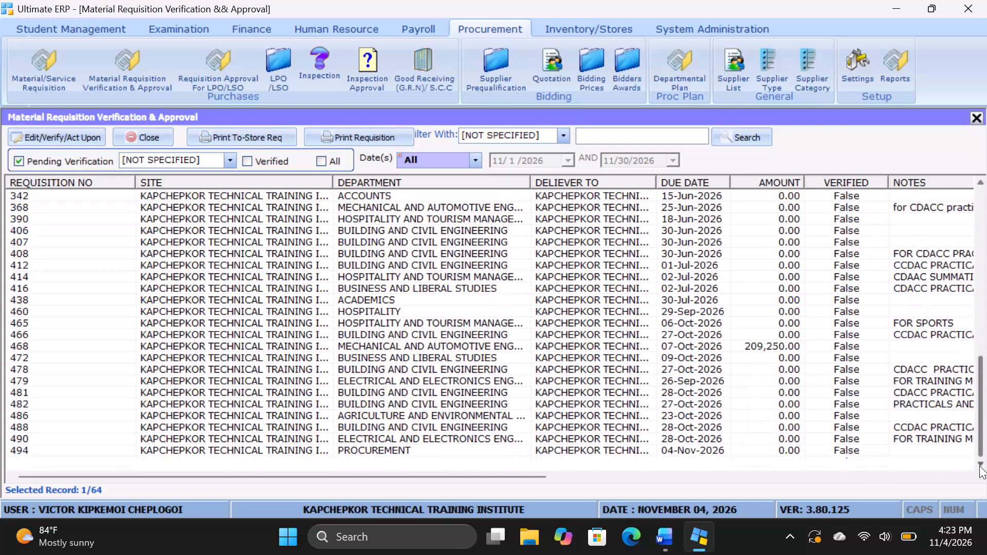
left_click(979, 466)
triple_click(979, 466)
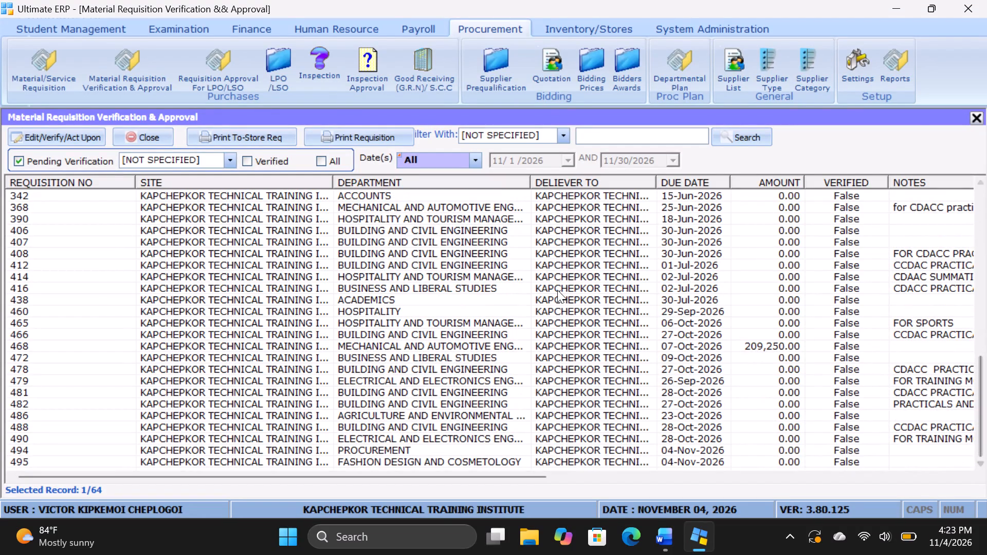
Reload the pending verification list and look through it again down to the newest requisitions.
double_click(115, 65)
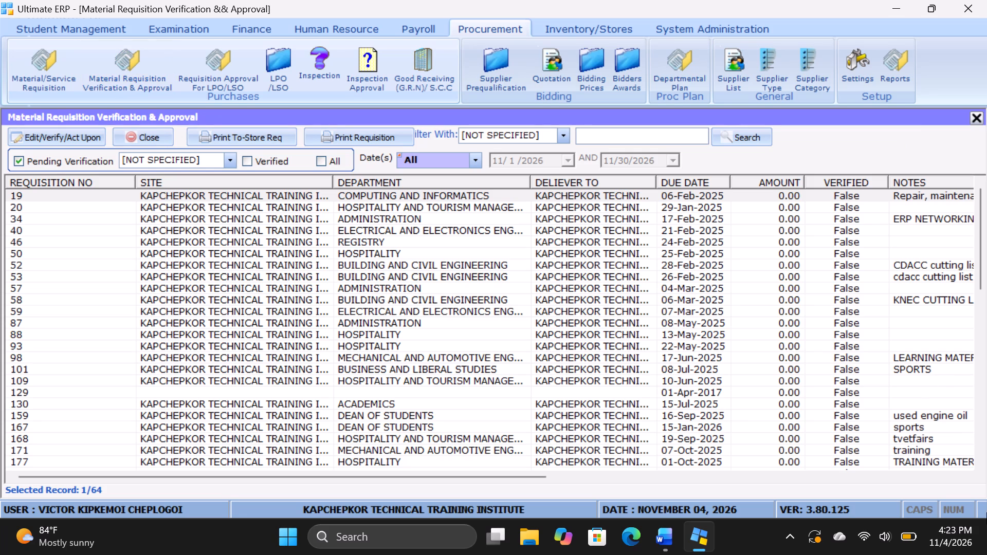
triple_click(982, 460)
triple_click(982, 460)
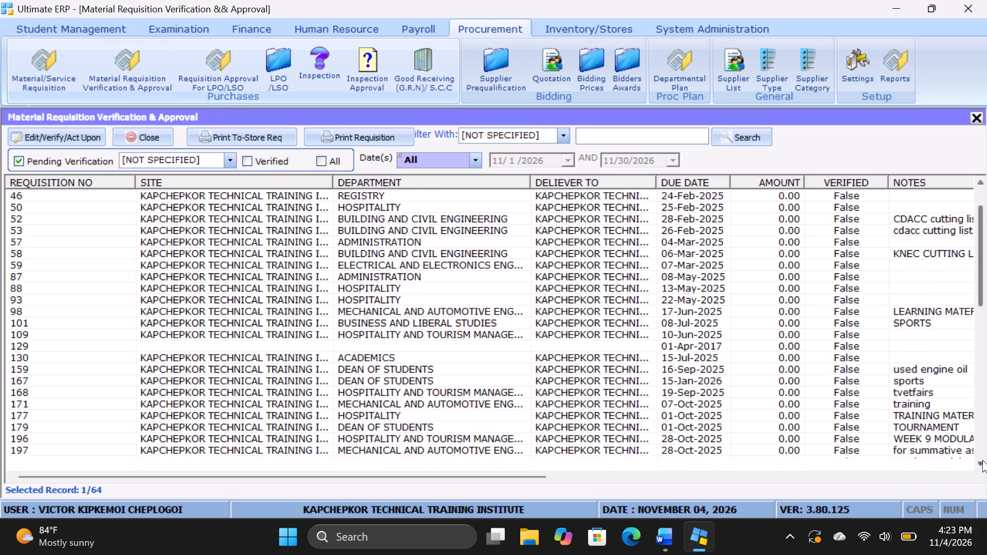
triple_click(982, 460)
triple_click(982, 460)
triple_click(982, 460)
triple_click(982, 460)
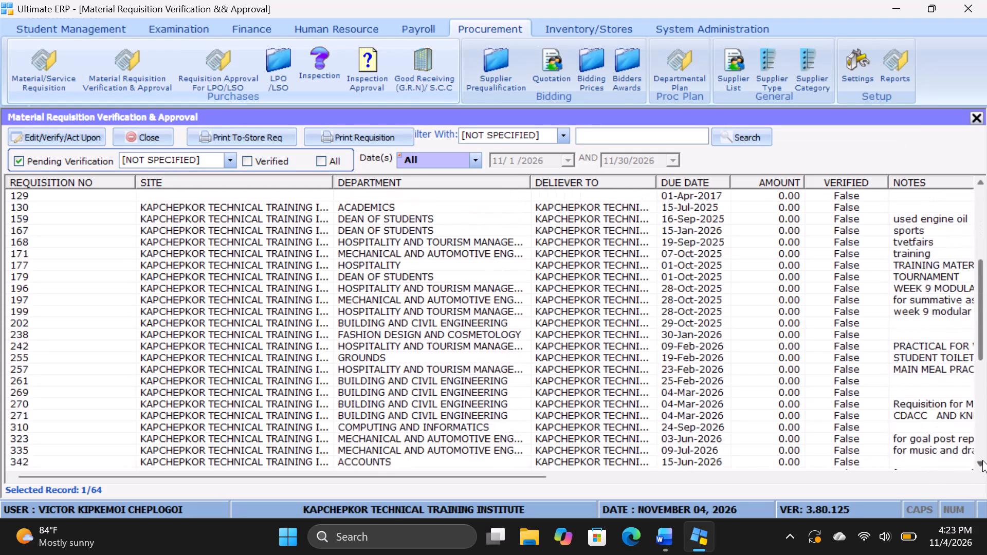
triple_click(982, 460)
triple_click(982, 460)
triple_click(982, 460)
triple_click(982, 460)
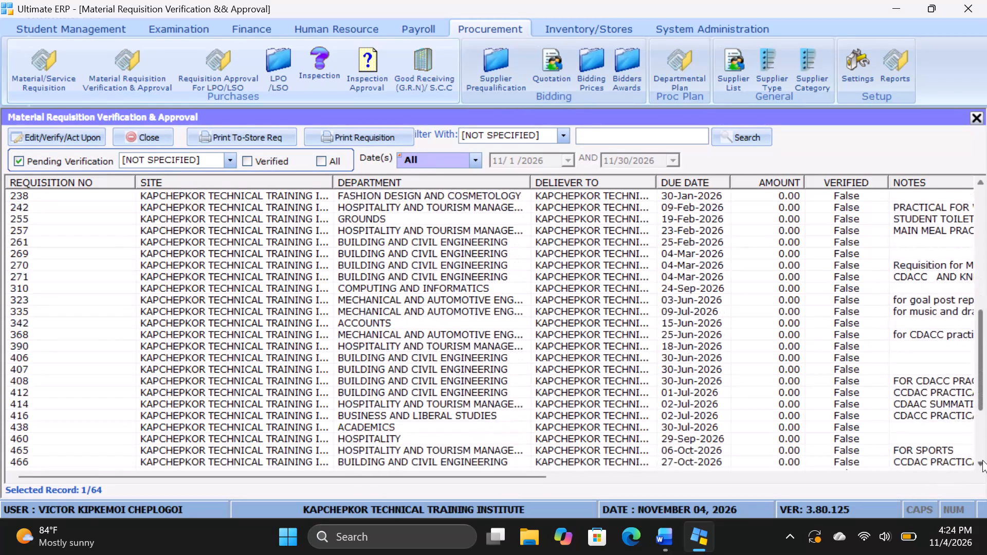
triple_click(982, 460)
triple_click(982, 460)
triple_click(982, 460)
triple_click(982, 460)
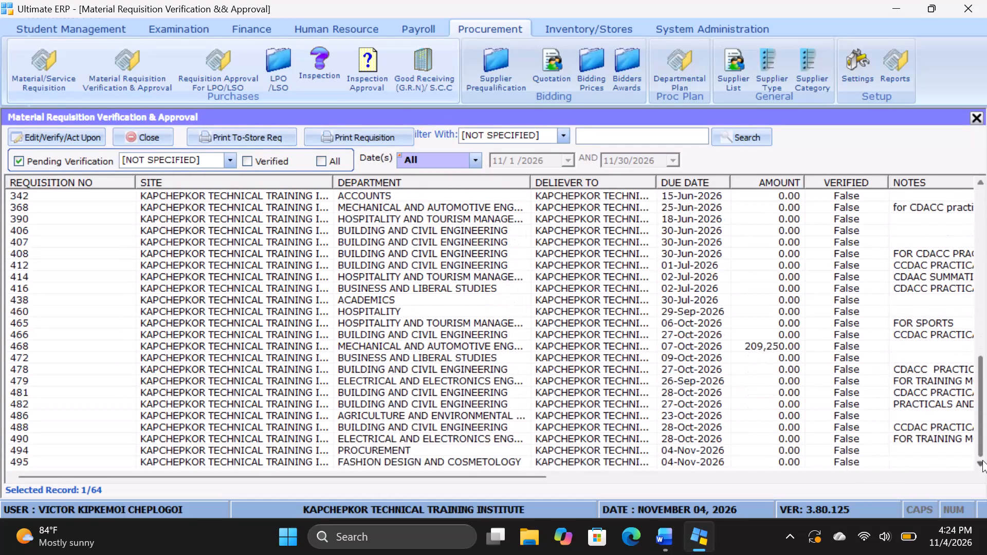
double_click(982, 460)
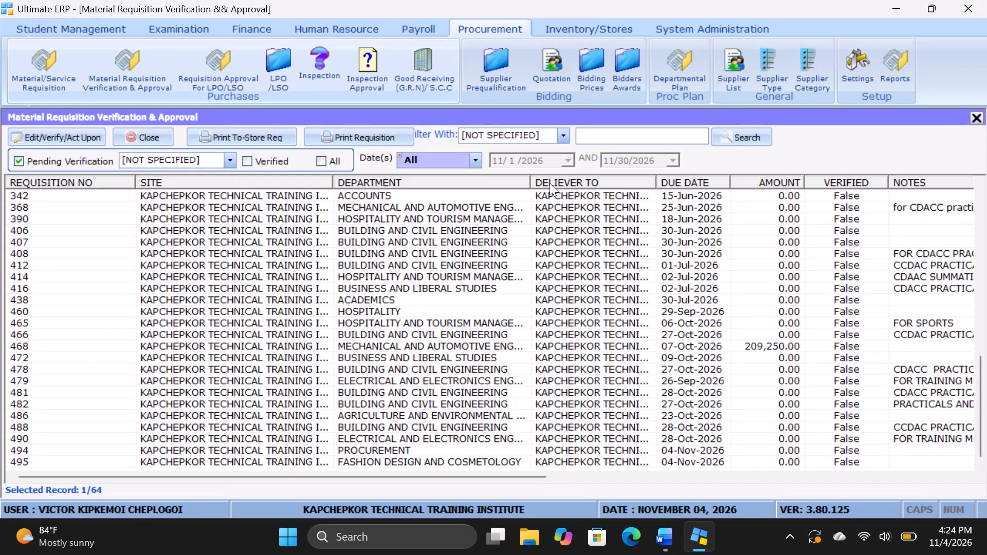
Return to the list of requisitions for LPO/LSO approval.
triple_click(247, 64)
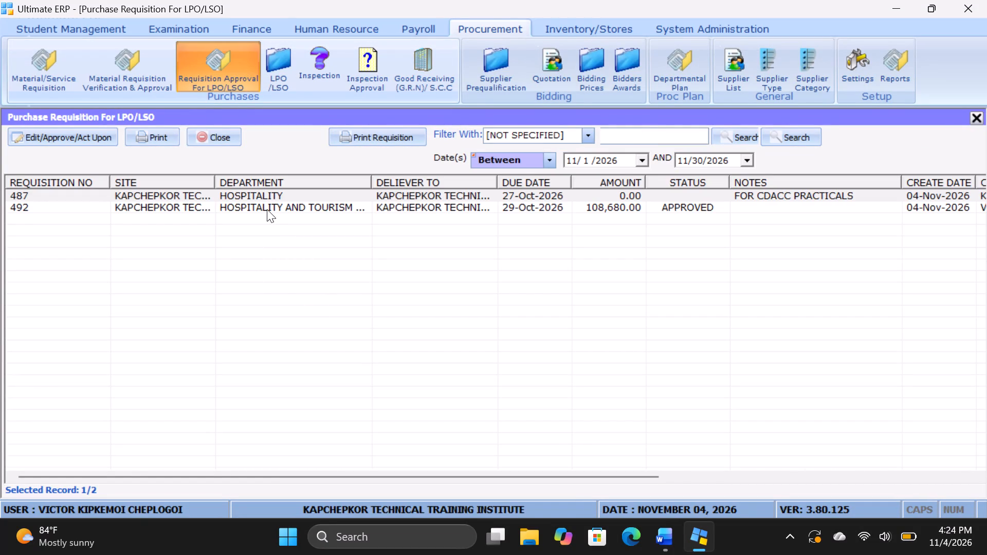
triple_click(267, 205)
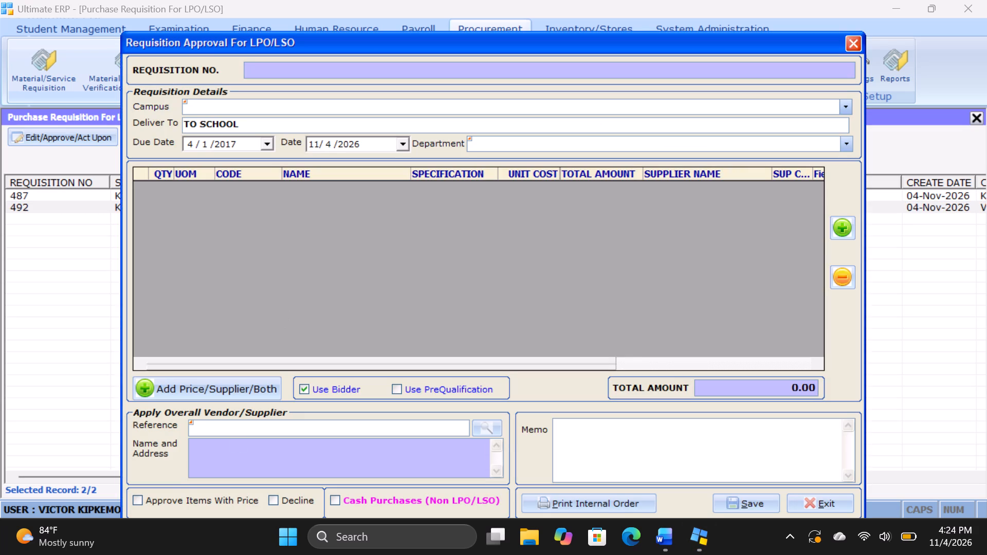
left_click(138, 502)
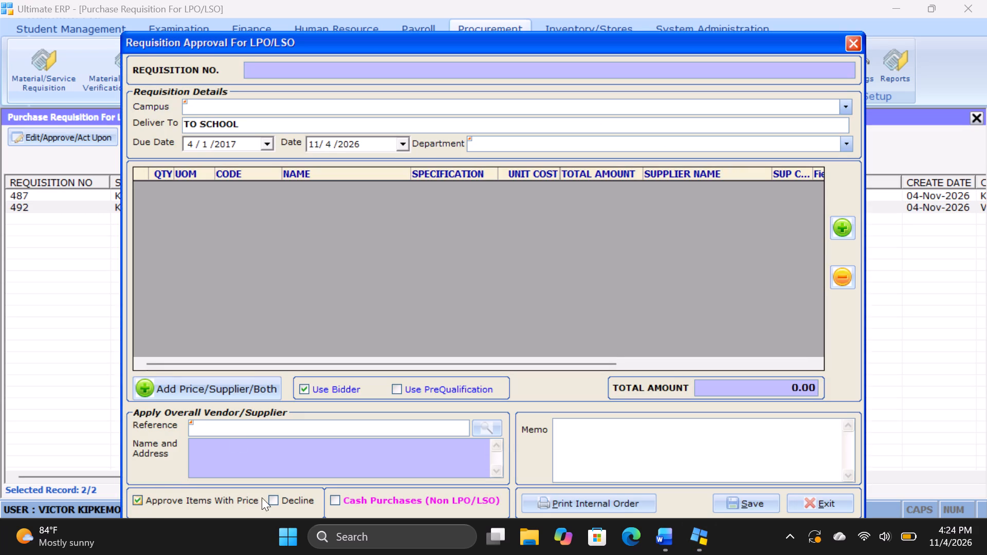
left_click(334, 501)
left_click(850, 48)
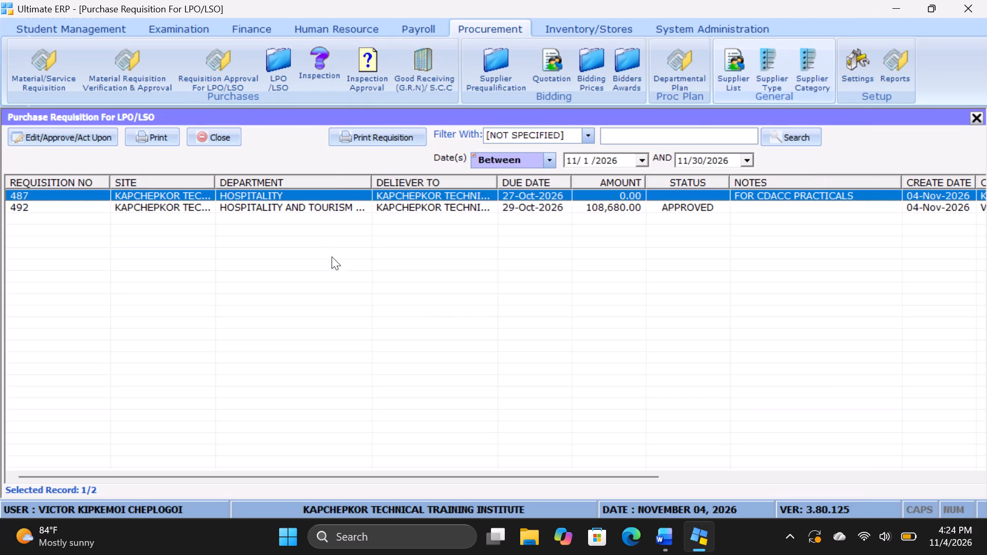
Open requisition 492 for approval and mark it as Cash Purchases (Non LPO/LSO).
triple_click(320, 210)
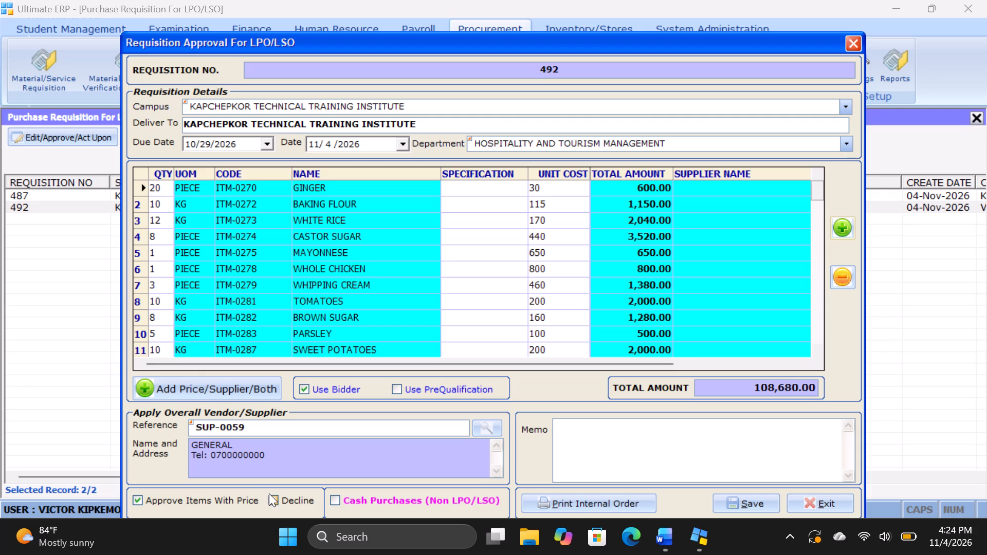
left_click(338, 496)
Print the internal order of requisition 492 on the Kyocera ECOSYS M4125idn, one portrait grayscale copy.
left_click(551, 500)
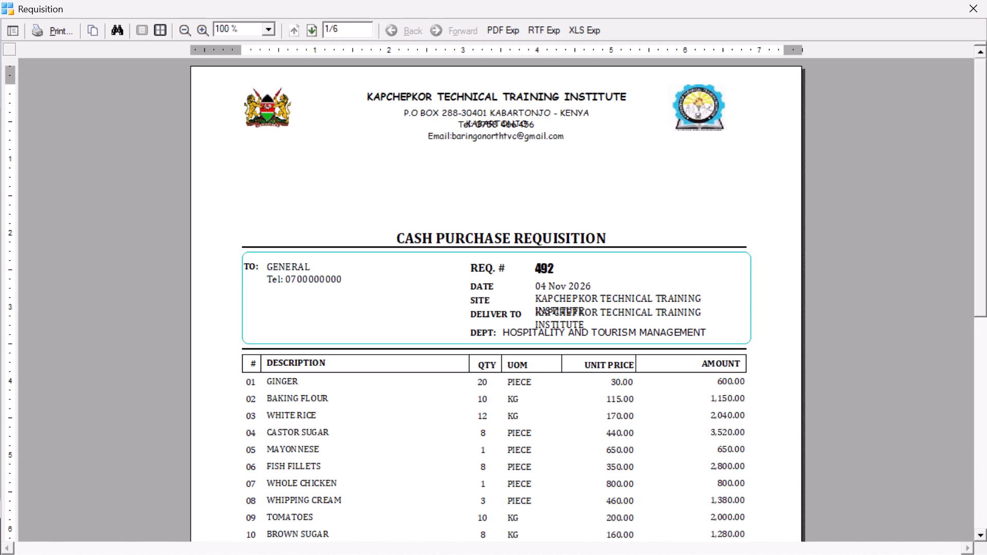
left_click(63, 27)
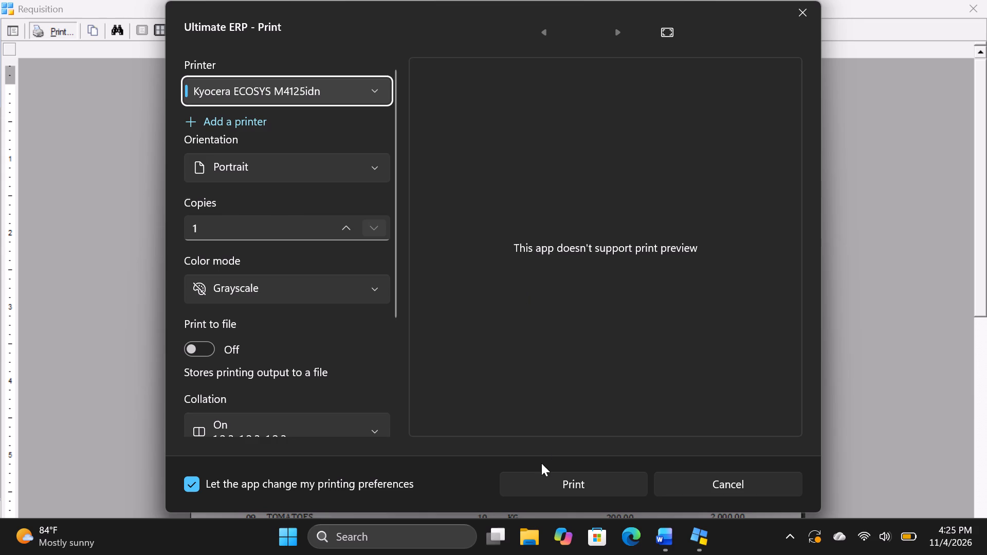
left_click(544, 478)
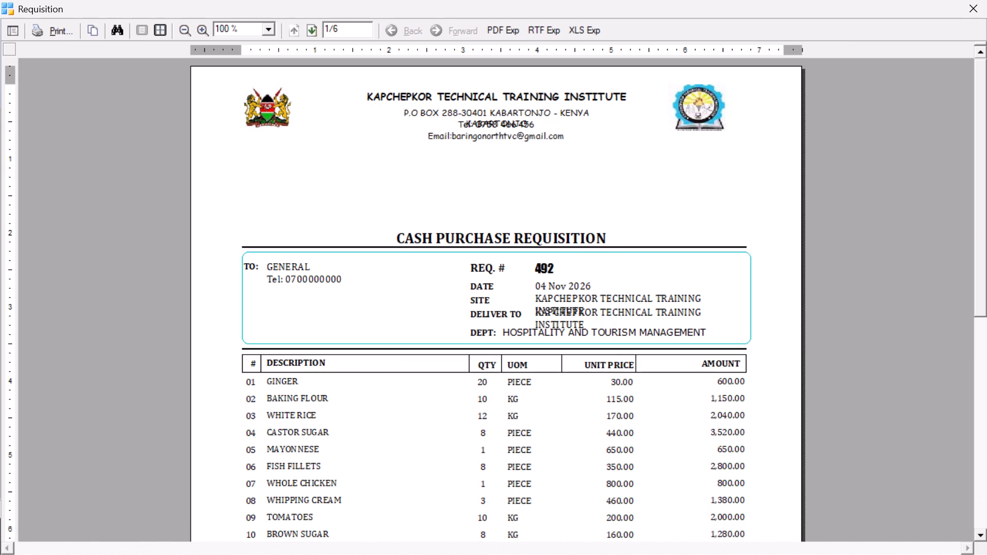
Print the cash purchase requisition 492 once more on the Kyocera ECOSYS M4125idn, one copy.
left_click(56, 30)
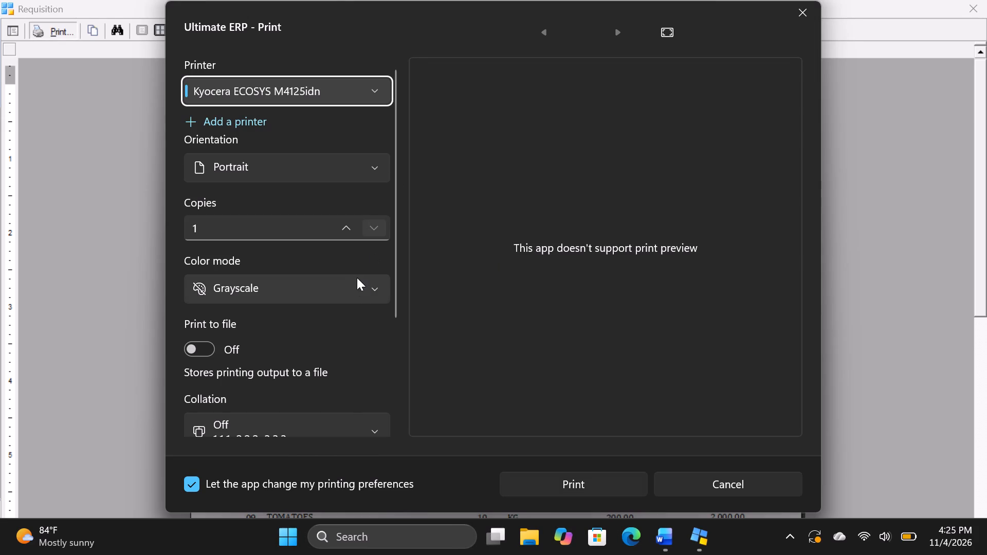
left_click(576, 478)
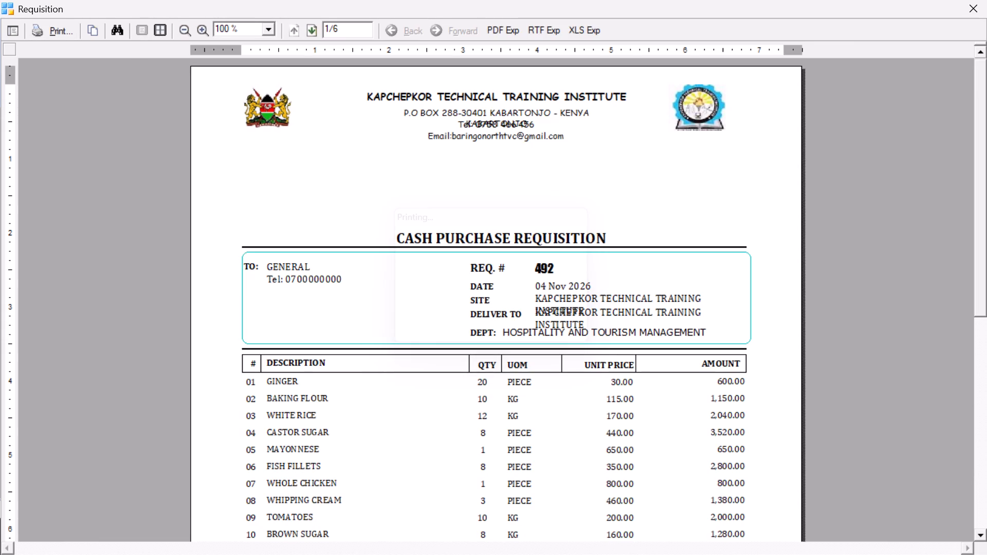
Start another print of the cash purchase requisition 492.
key("ctrl+p")
key("ctrl+p")
key("ctrl+p")
key("ctrl+p")
key("ctrl+p")
key("ctrl+p")
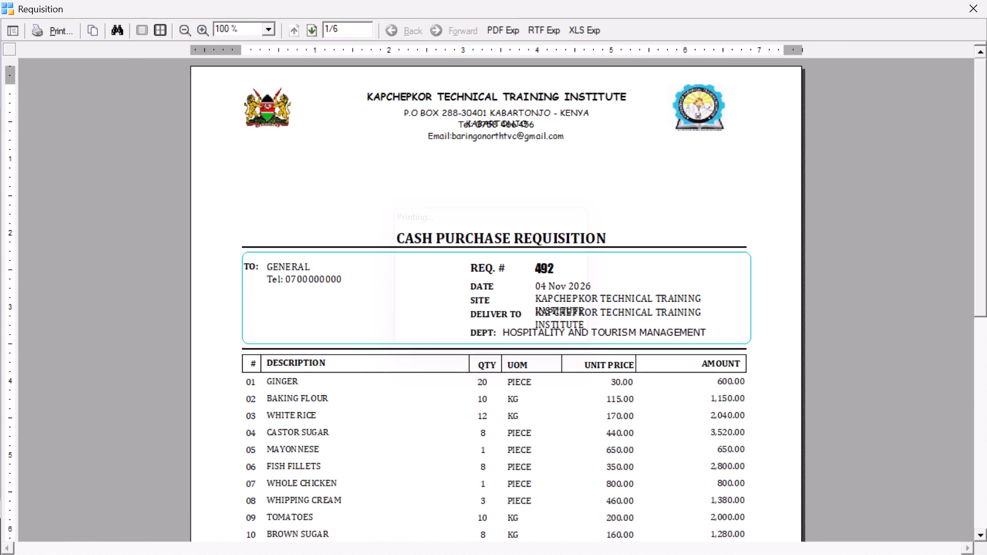